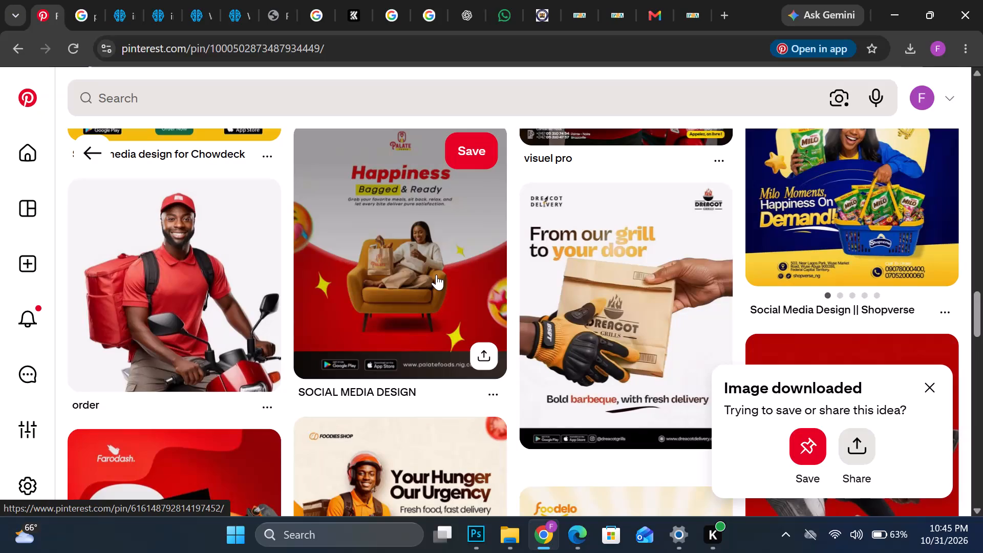
Open the Palate Foods "Happiness Bagged & Ready" pin and download its image.
left_click(436, 274)
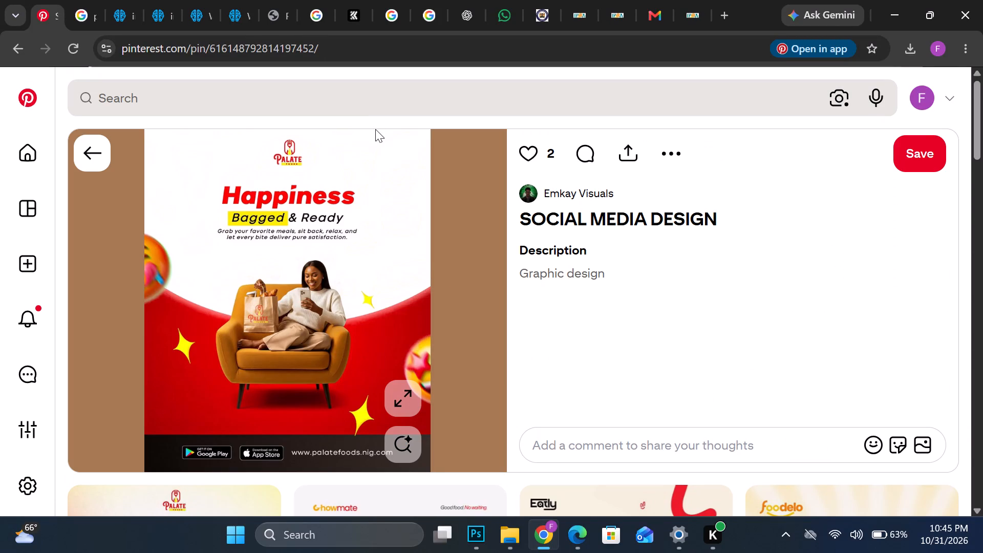
left_click(662, 152)
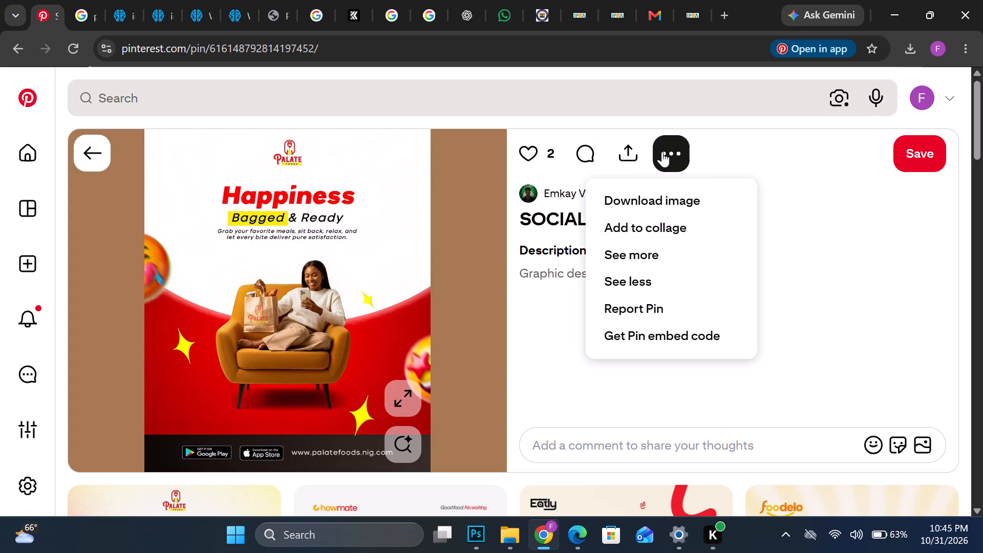
left_click(650, 208)
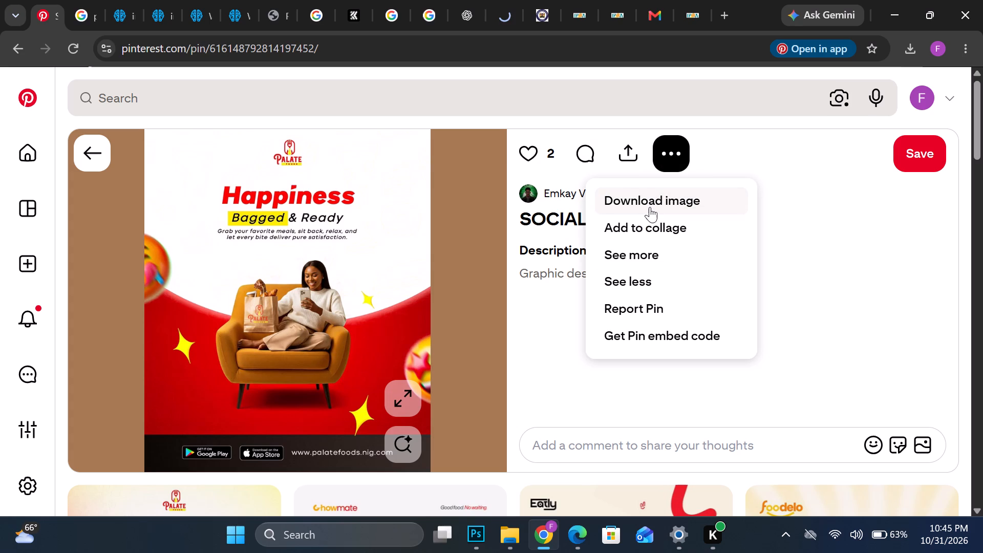
Open the Chowmate Food Promotion Social Media Design pin from the related pins and download its image.
scroll(545, 269, "down", 5)
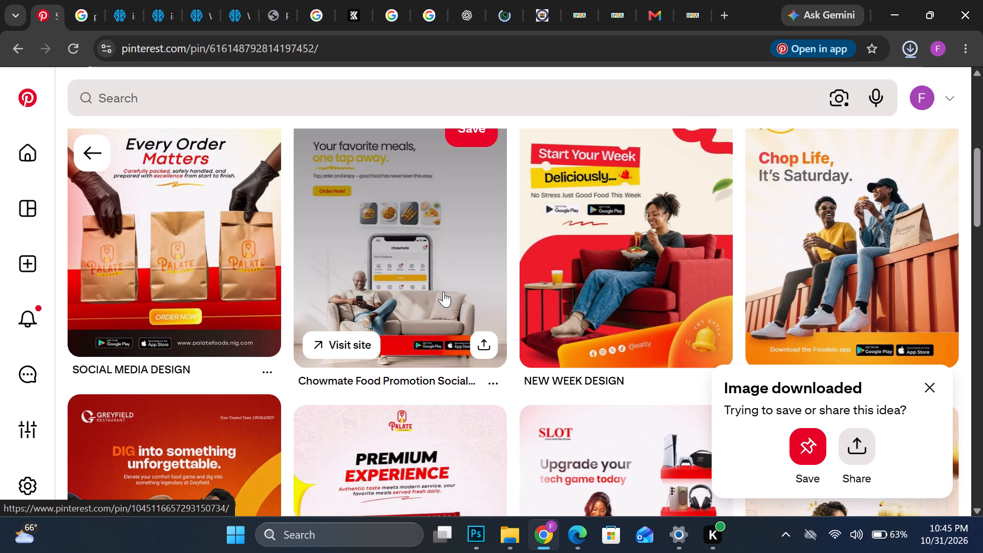
left_click(443, 291)
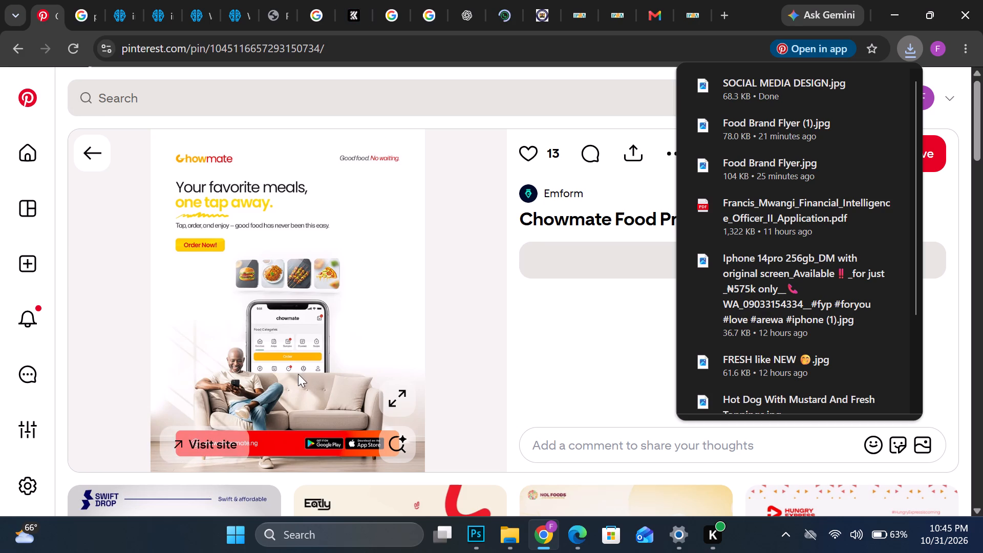
left_click(343, 373)
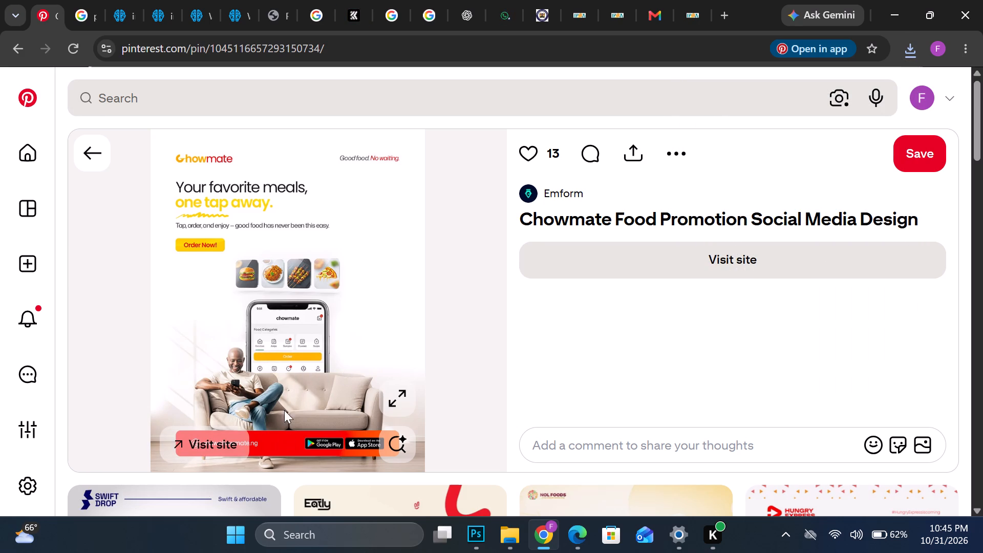
left_click(667, 155)
left_click(652, 206)
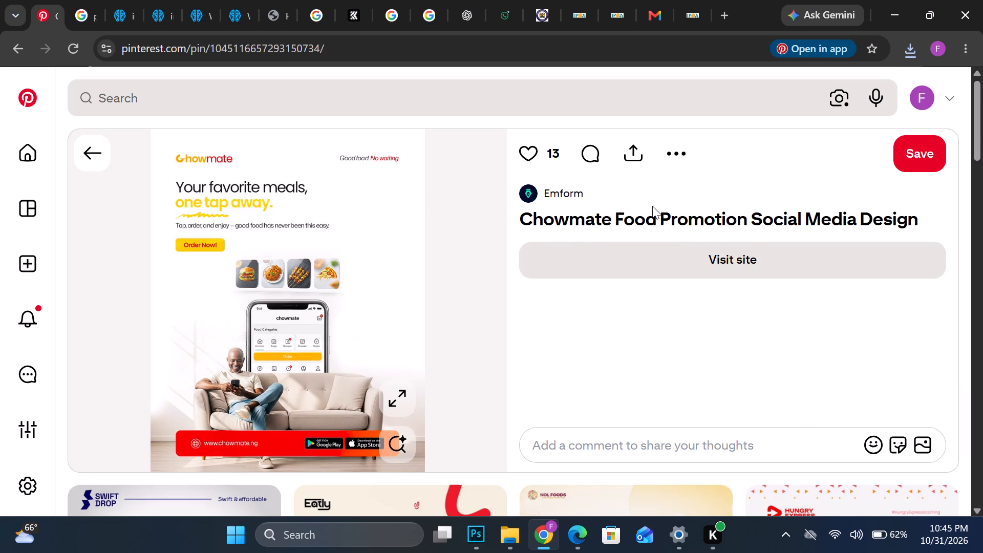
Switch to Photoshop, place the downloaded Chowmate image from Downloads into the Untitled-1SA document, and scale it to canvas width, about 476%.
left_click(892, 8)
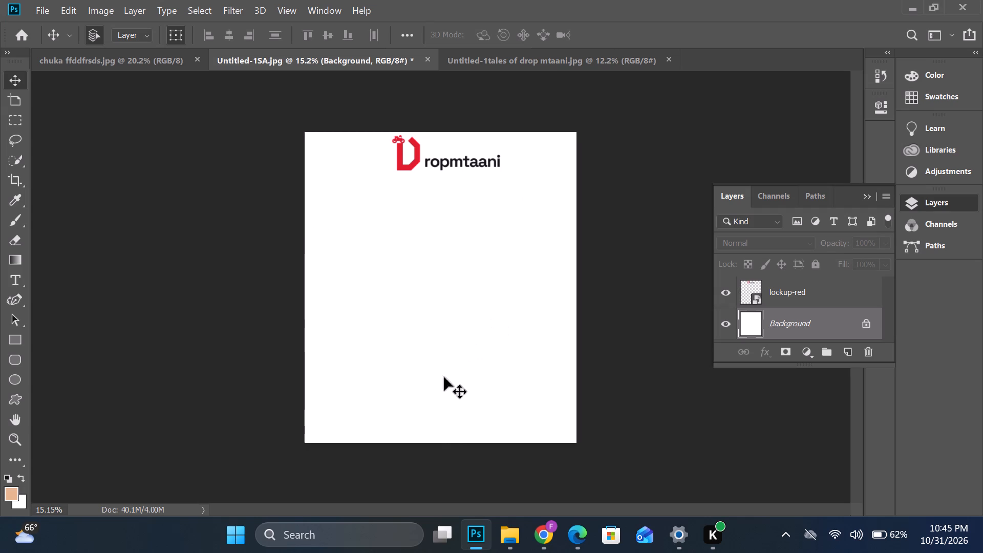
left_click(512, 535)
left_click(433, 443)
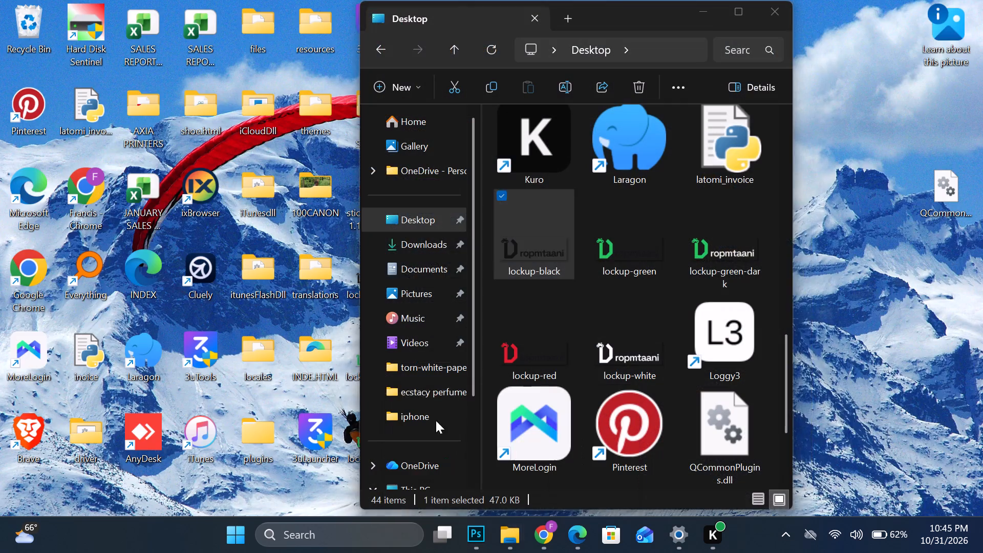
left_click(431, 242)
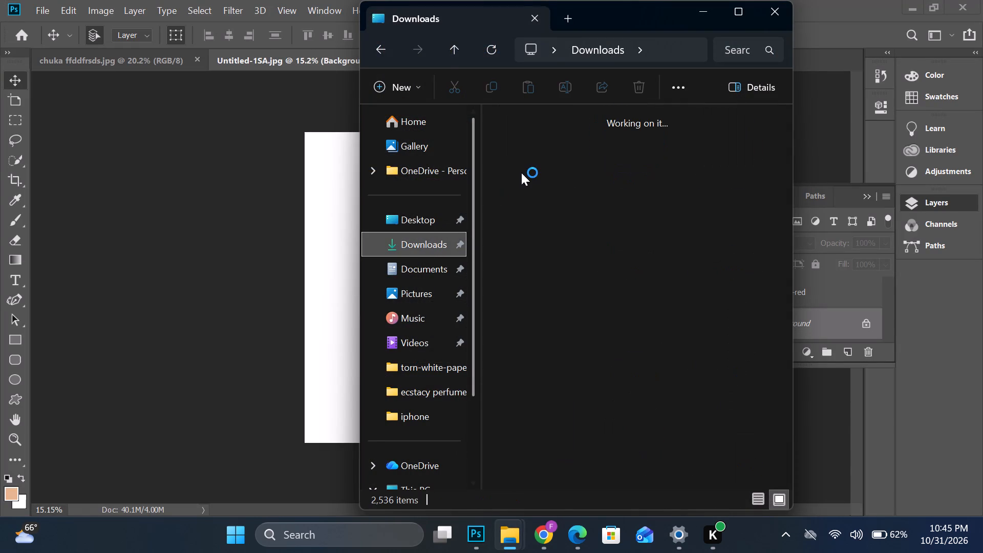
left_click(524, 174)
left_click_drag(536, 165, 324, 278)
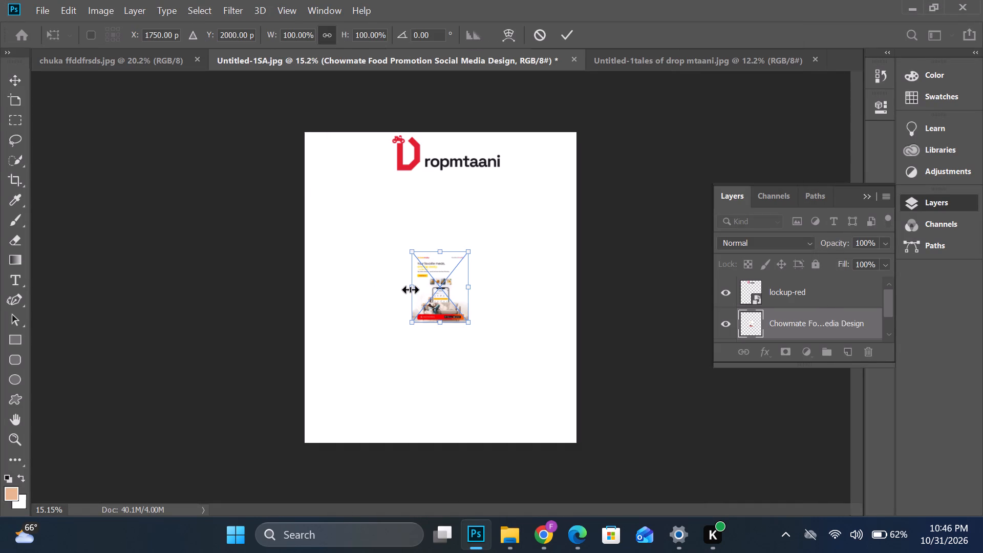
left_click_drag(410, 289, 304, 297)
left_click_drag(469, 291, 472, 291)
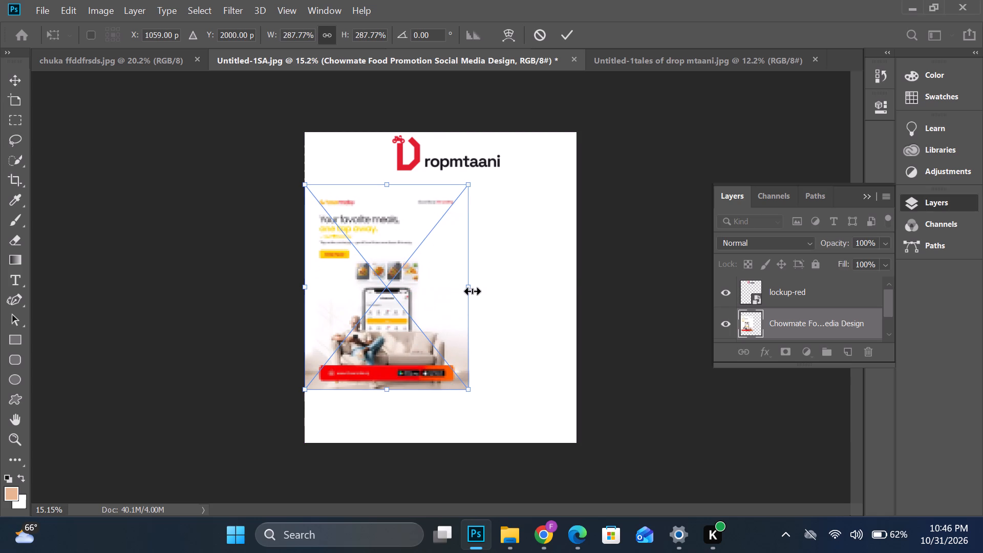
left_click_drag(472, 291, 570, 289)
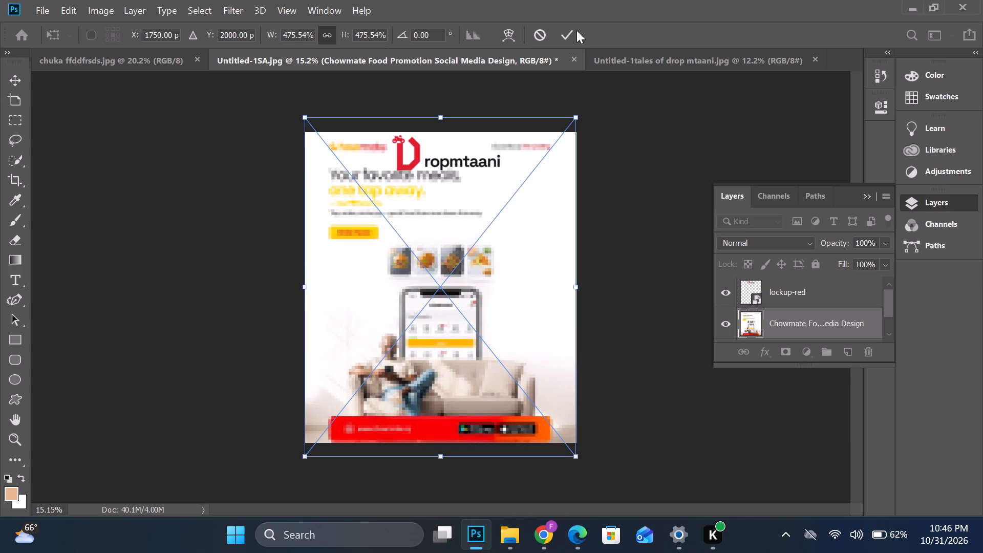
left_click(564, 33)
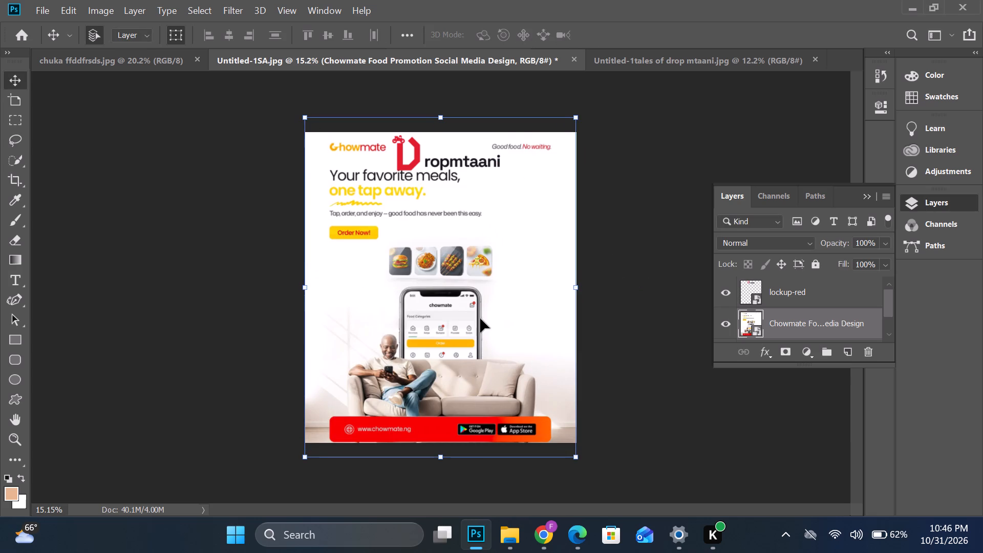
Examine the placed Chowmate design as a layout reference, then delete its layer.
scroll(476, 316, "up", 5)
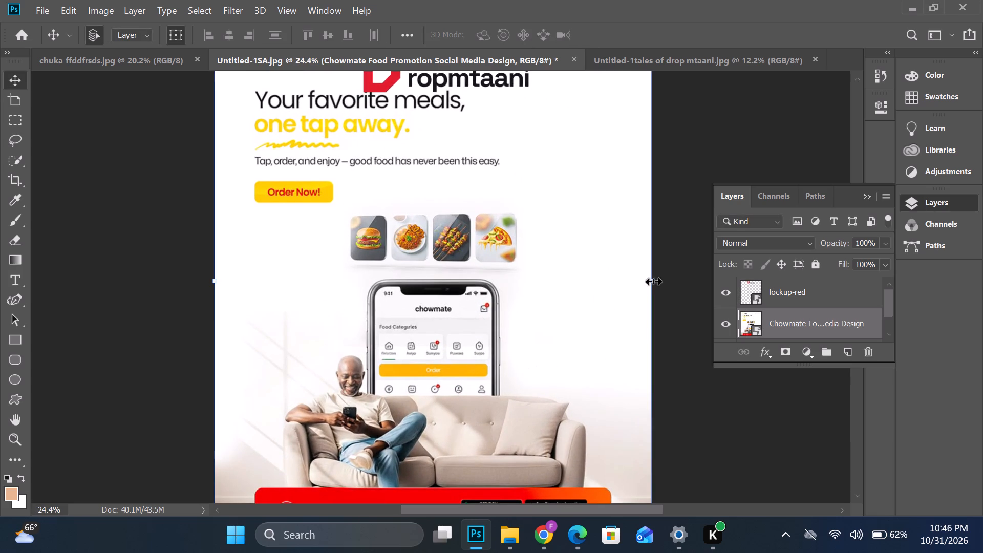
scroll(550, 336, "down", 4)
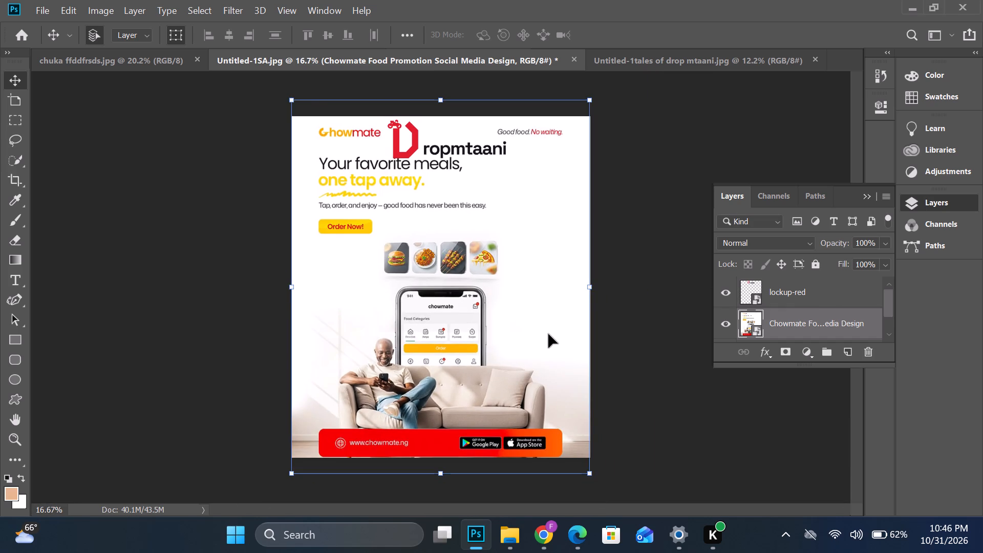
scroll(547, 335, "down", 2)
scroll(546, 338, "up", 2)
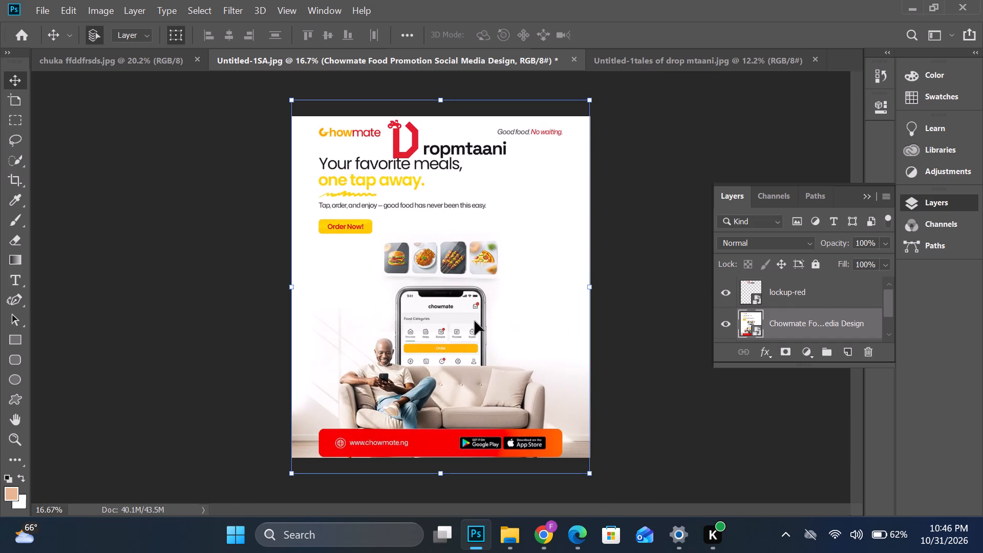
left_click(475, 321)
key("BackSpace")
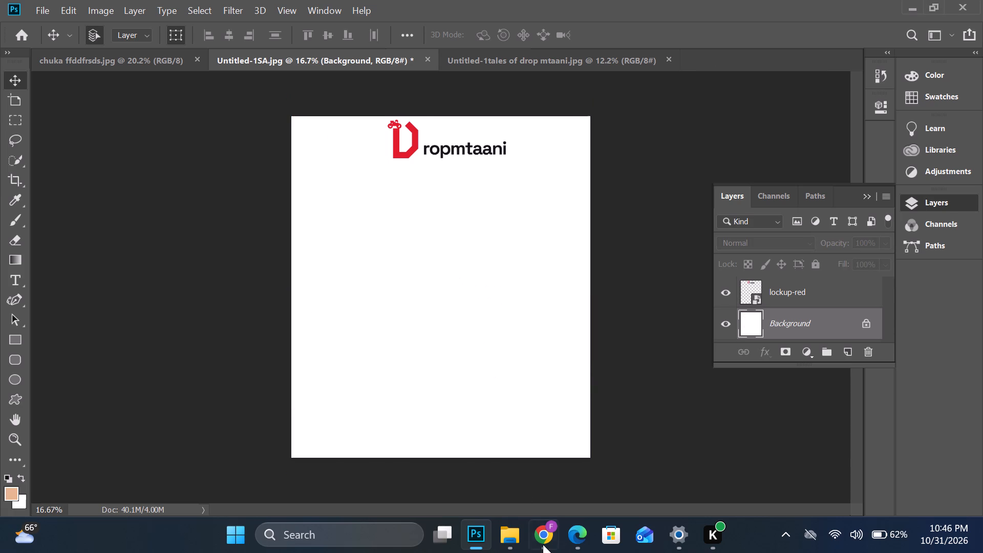
Draw a red-filled rounded rectangle of about 3334 × 402 px across the bottom of the canvas.
left_click(12, 356)
left_click_drag(298, 411, 344, 415)
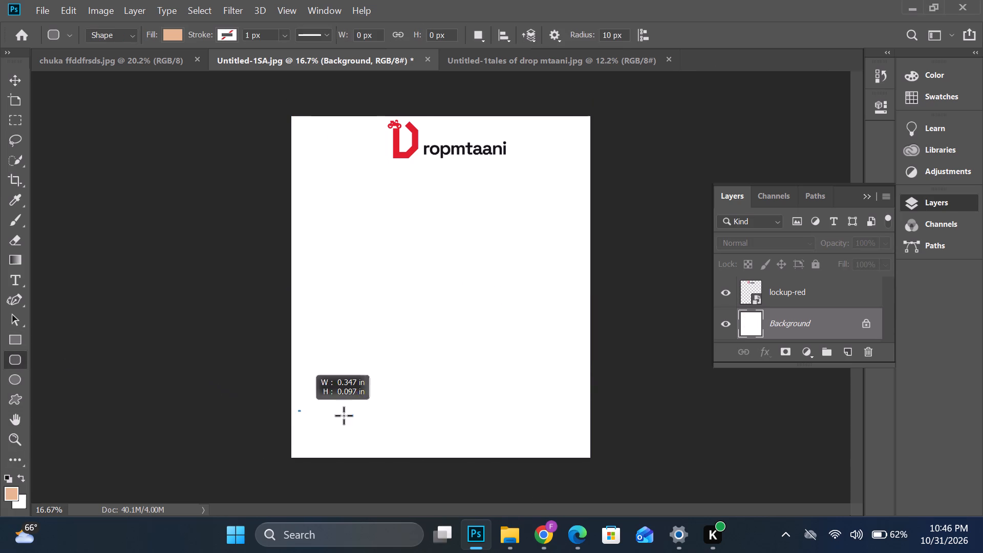
left_click_drag(344, 415, 581, 446)
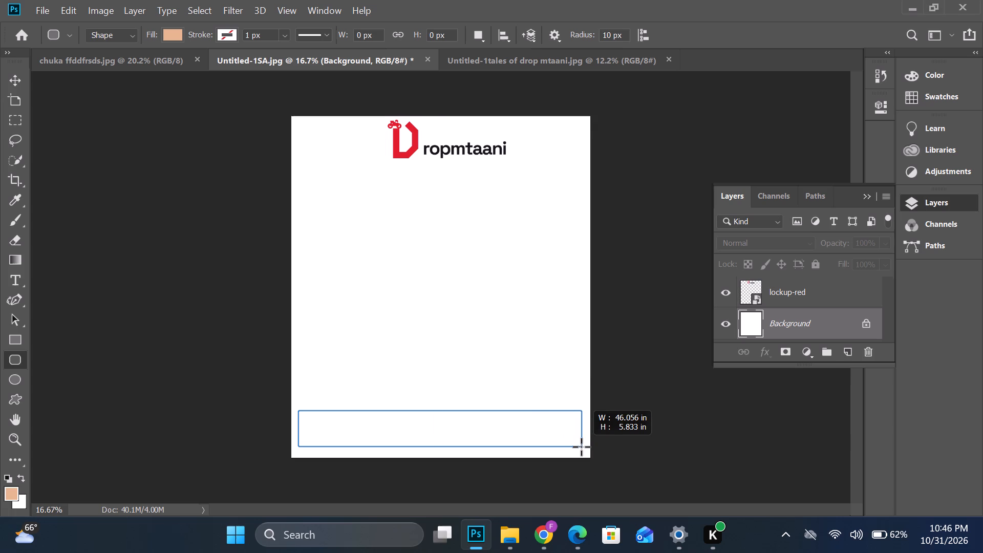
left_click_drag(581, 446, 583, 444)
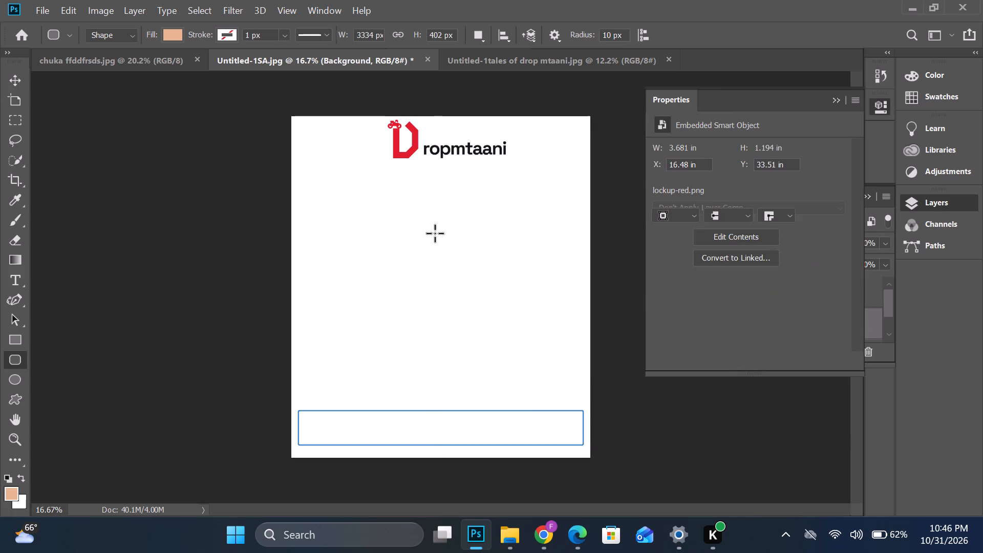
left_click(657, 195)
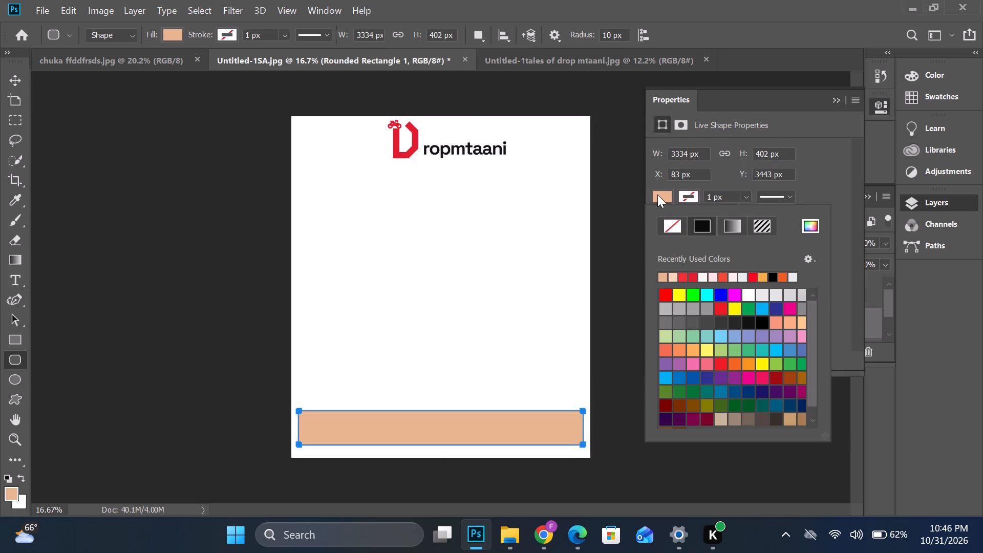
left_click(695, 276)
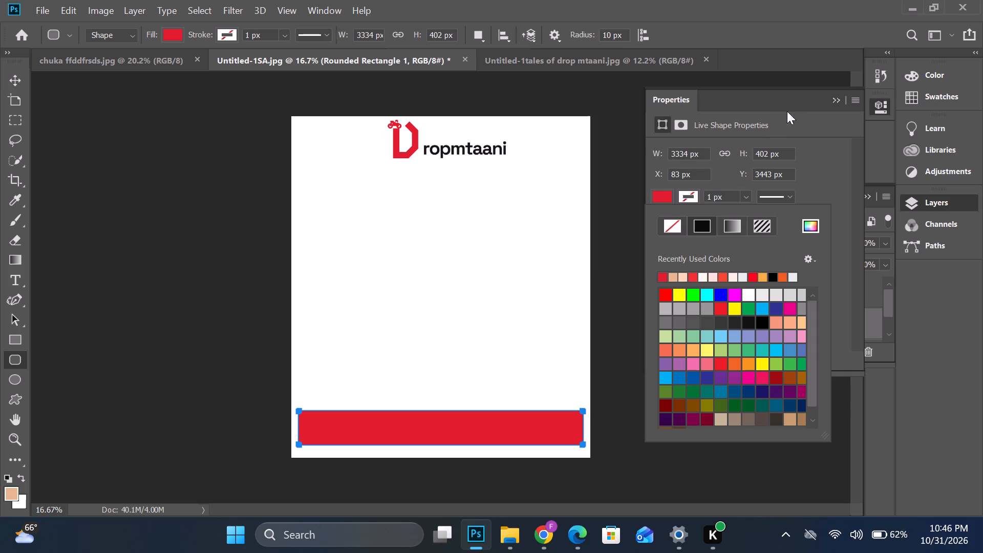
Set all four corner radii of the red bar to 90 px and deselect the shape.
left_click(812, 170)
left_click_drag(749, 254, 642, 269)
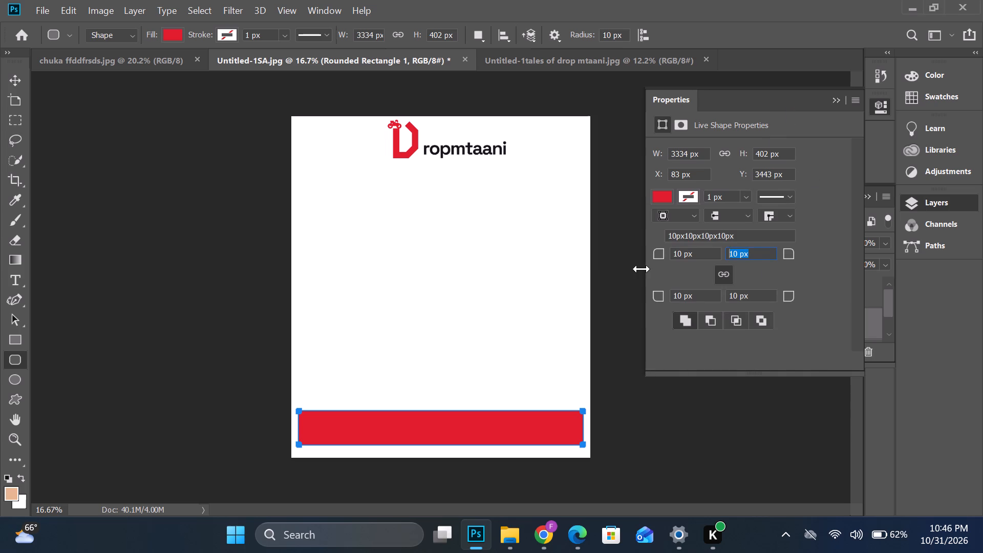
type("90")
key("Return")
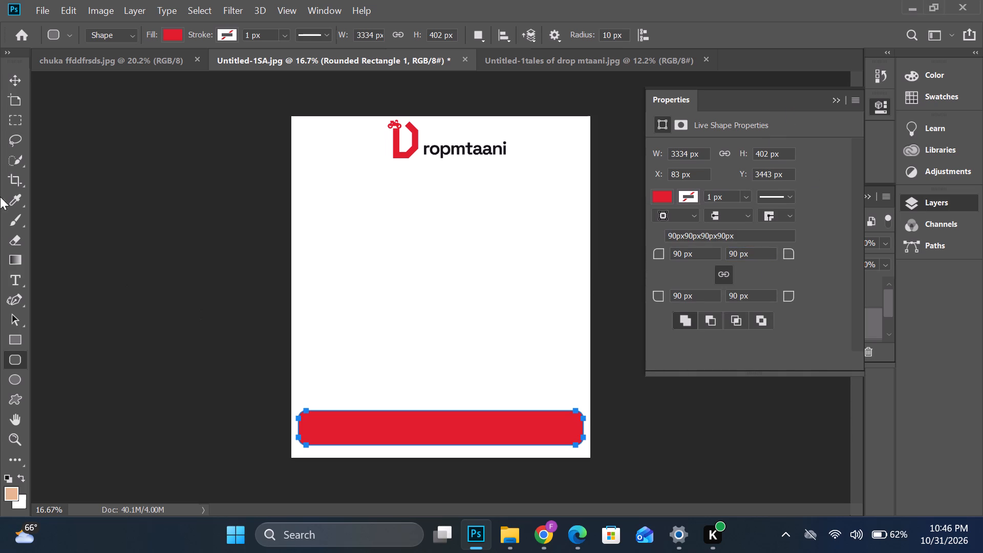
left_click(16, 74)
left_click(474, 278)
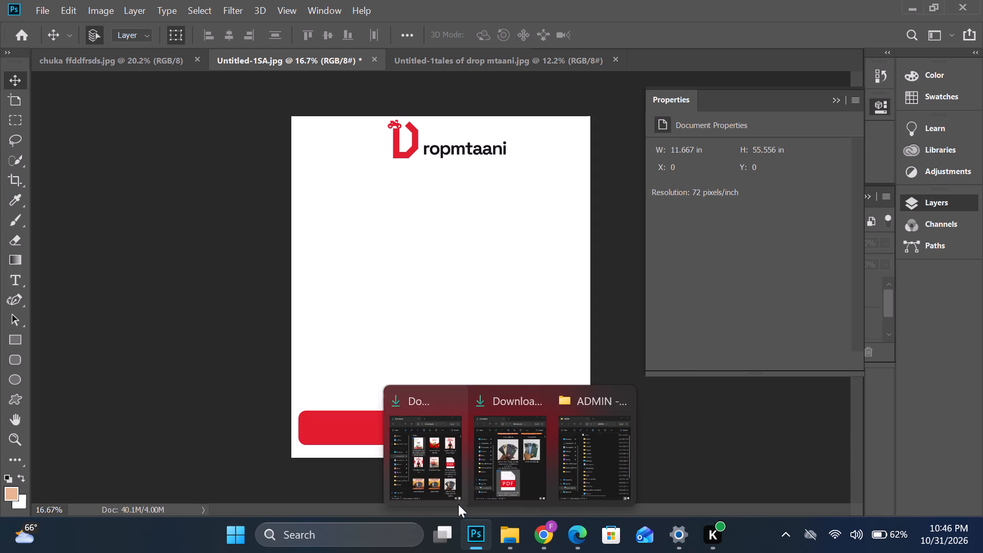
Switch to File Explorer and place the lockup-white logo from the Desktop folder into the Untitled-1SA document in Photoshop.
left_click(446, 486)
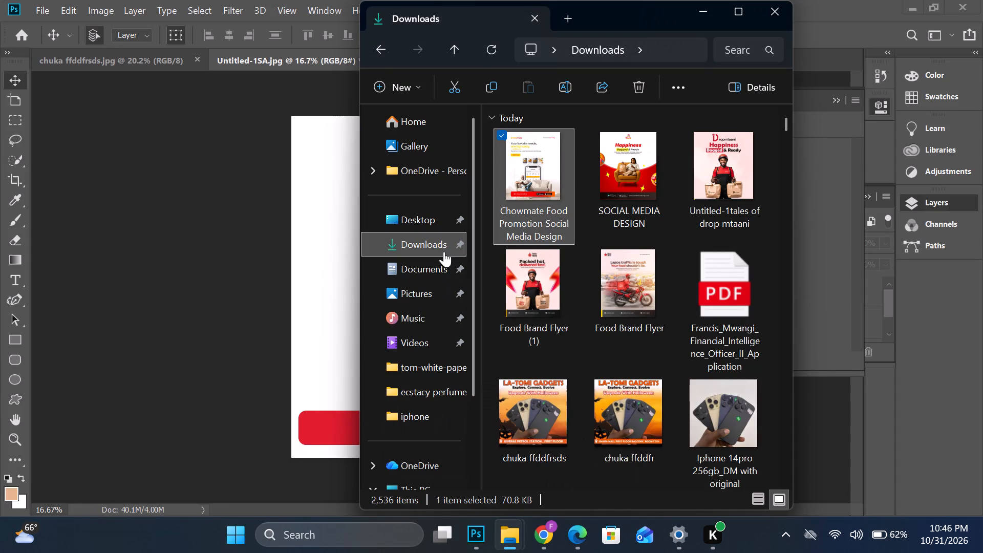
left_click(444, 251)
left_click(431, 227)
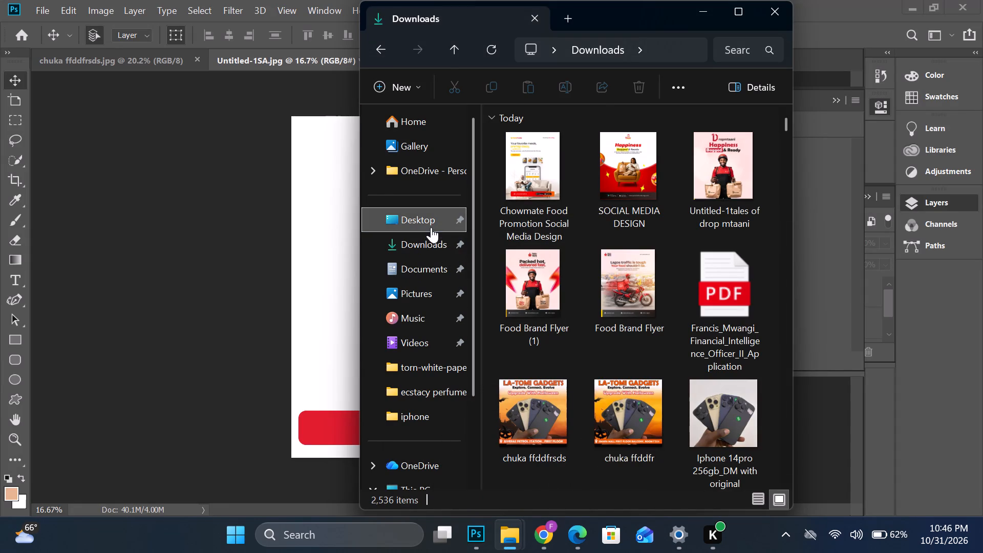
scroll(613, 287, "down", 4)
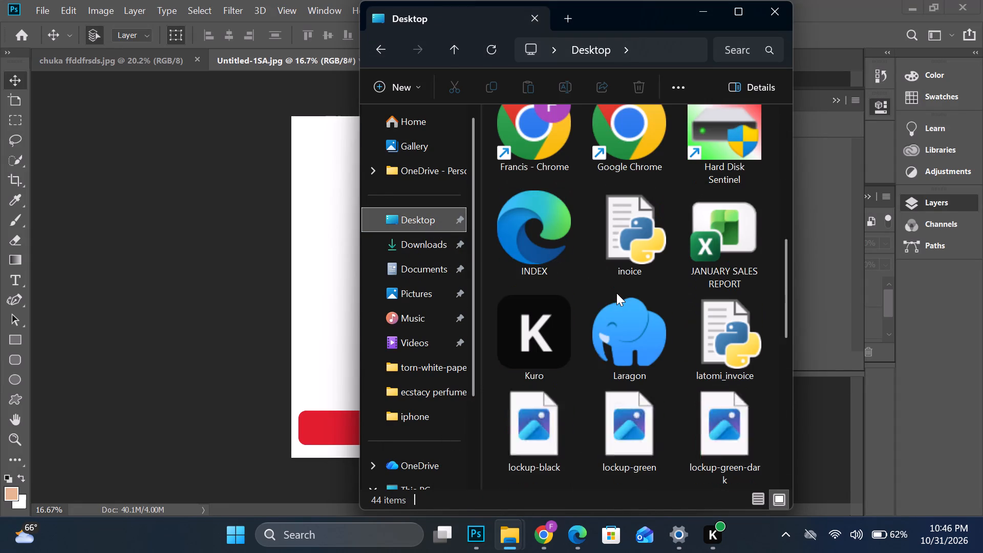
scroll(615, 290, "down", 2)
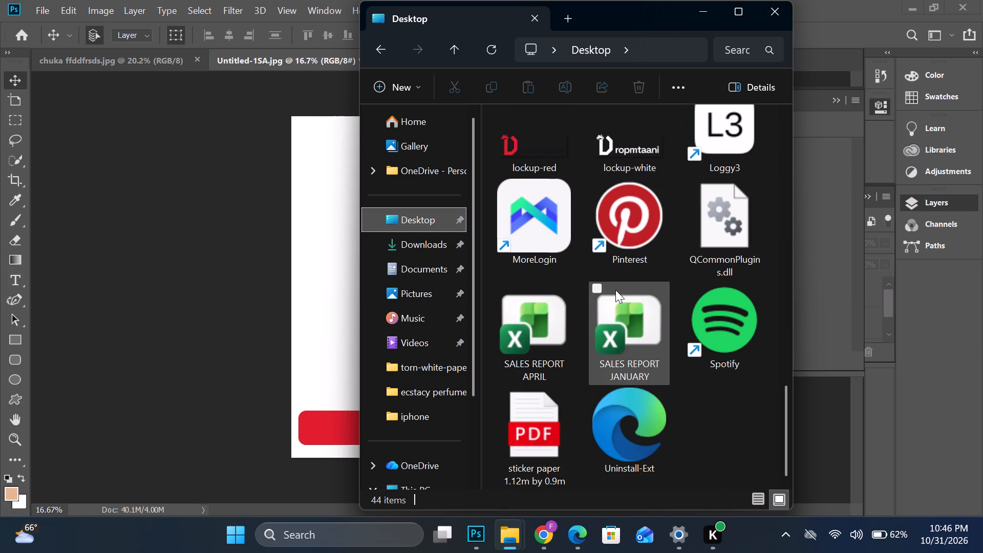
scroll(615, 290, "down", 2)
left_click(616, 162)
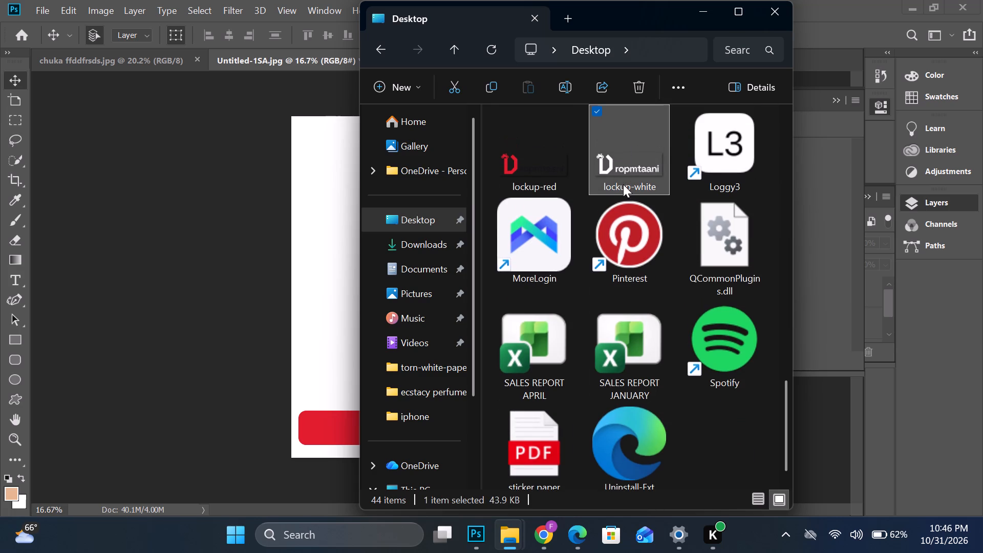
left_click_drag(627, 167, 341, 442)
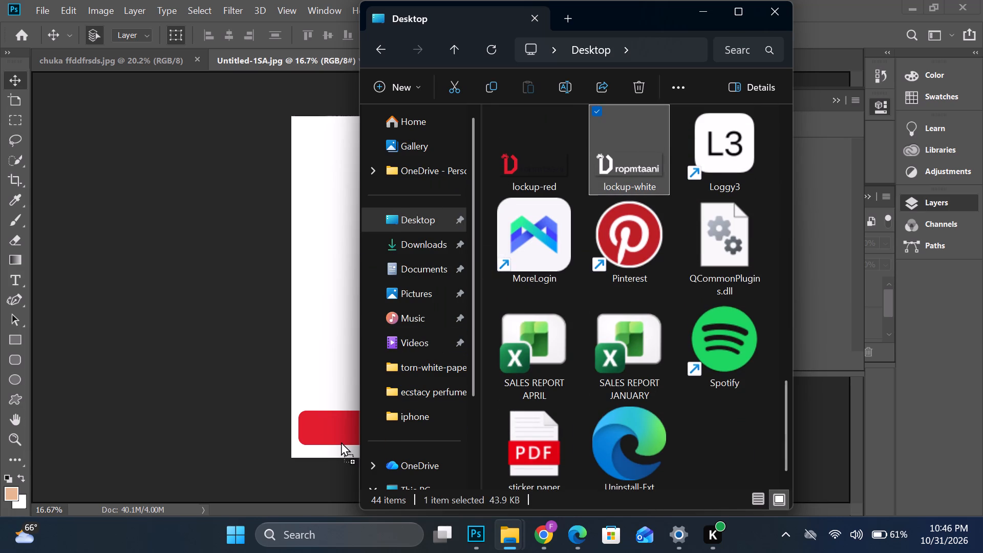
left_click_drag(341, 442, 339, 434)
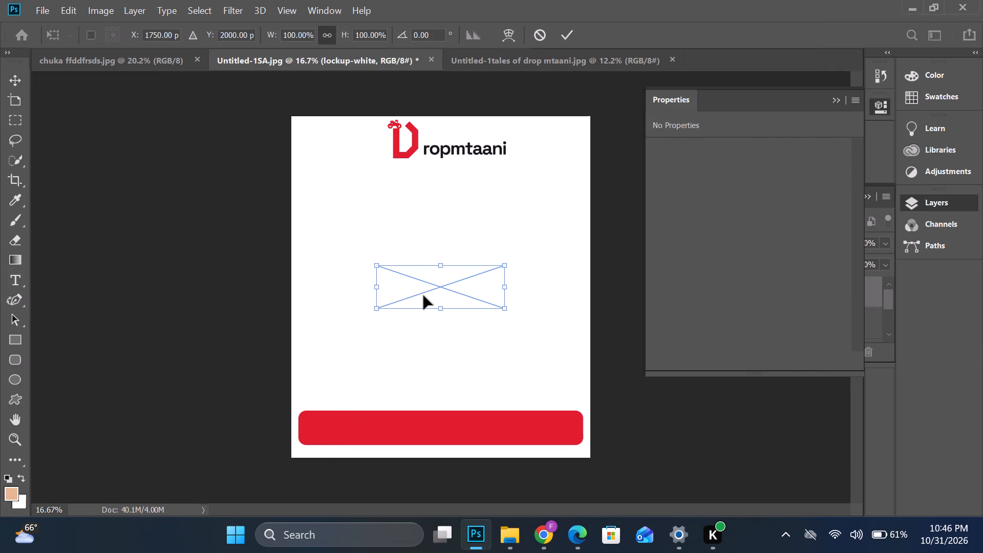
Move the white Dropmtaani logo onto the red bar's left end and scale it down to about 12.4 × 4.0 in.
left_click_drag(425, 288, 367, 424)
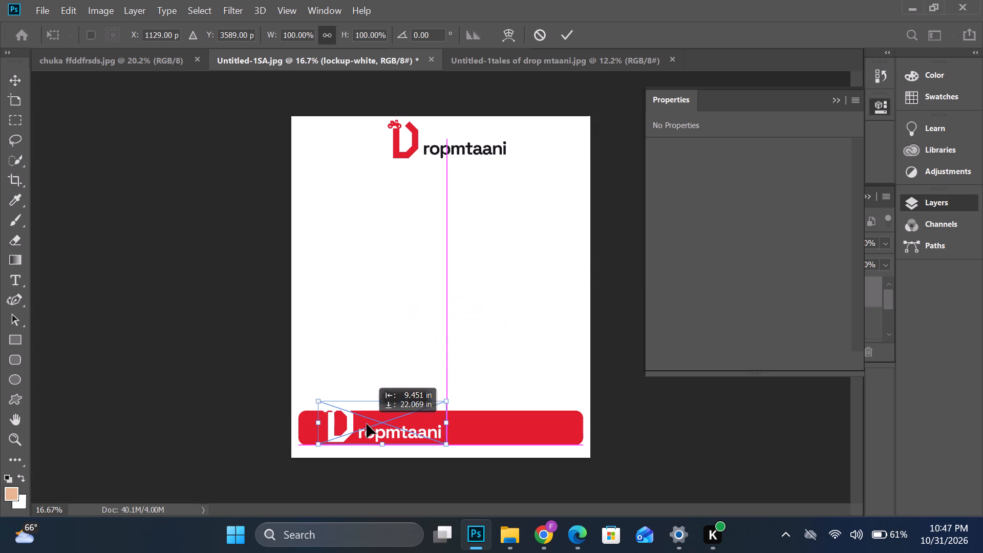
left_click_drag(367, 424, 367, 424)
left_click_drag(441, 422, 395, 428)
left_click(565, 34)
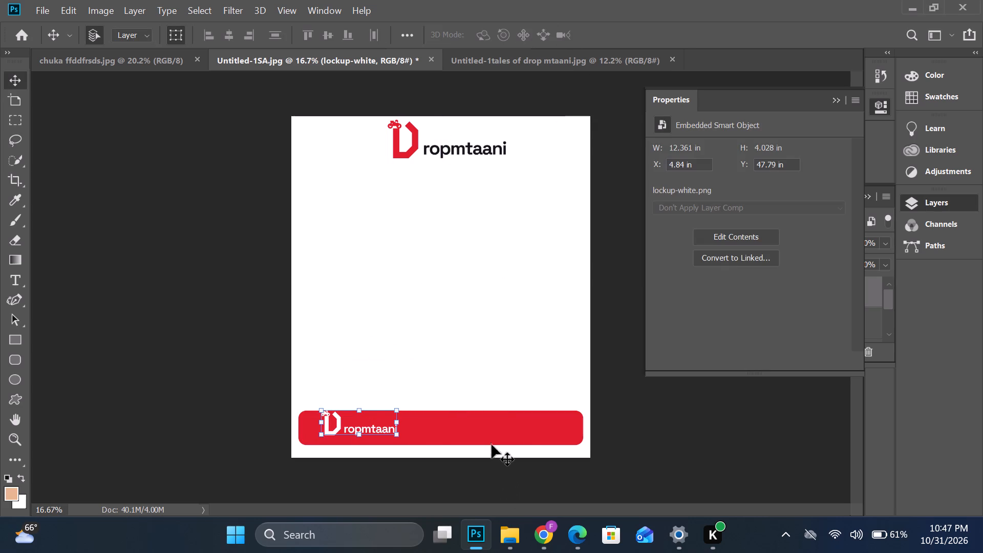
left_click(490, 438)
left_click_drag(361, 429, 353, 435)
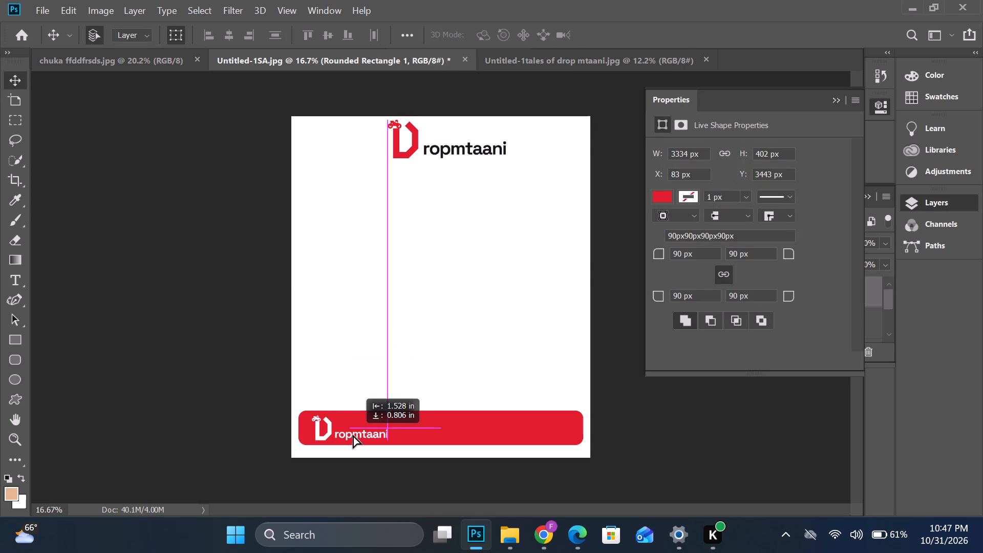
left_click_drag(353, 435, 353, 434)
left_click(475, 427)
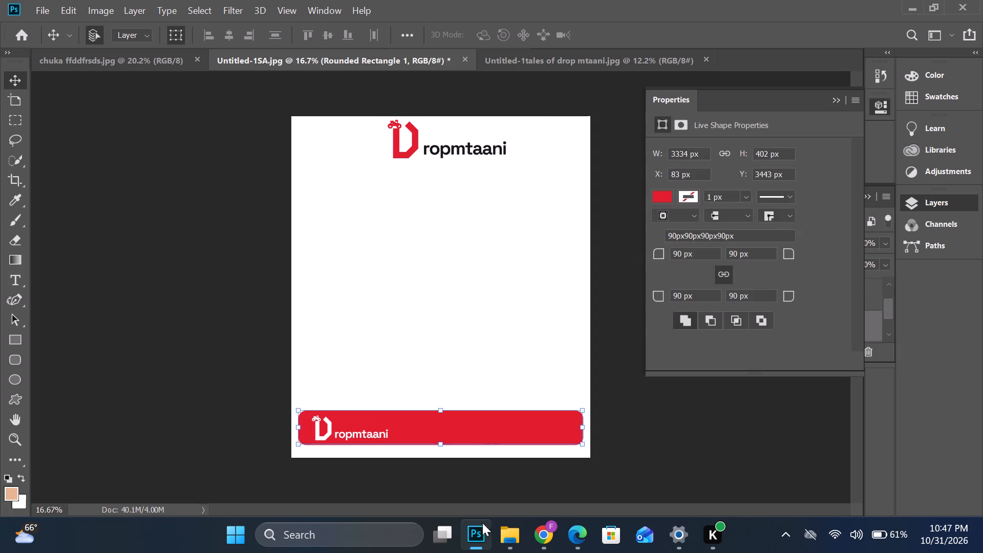
Switch to File Explorer and browse the Downloads folder for a Google Play badge image.
left_click(510, 538)
left_click(441, 463)
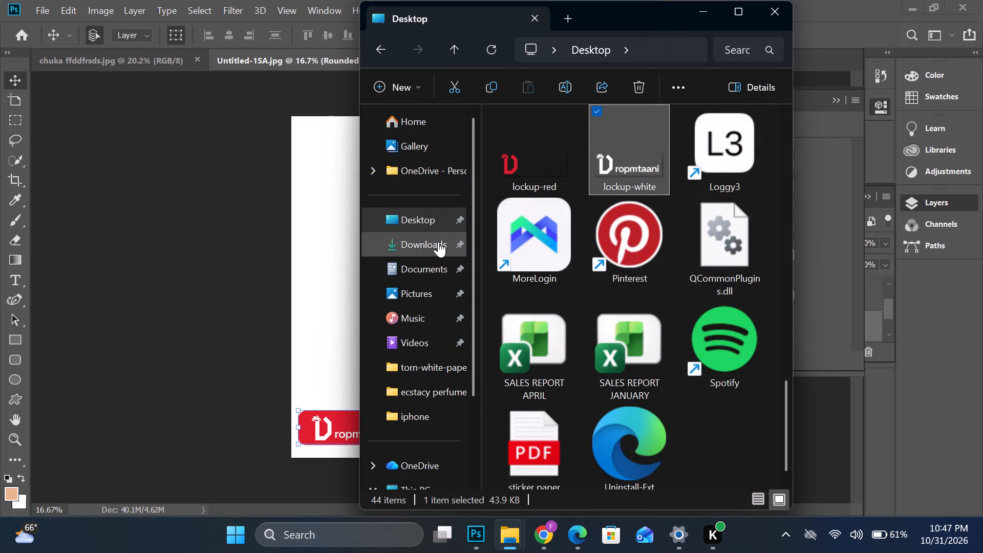
left_click(438, 242)
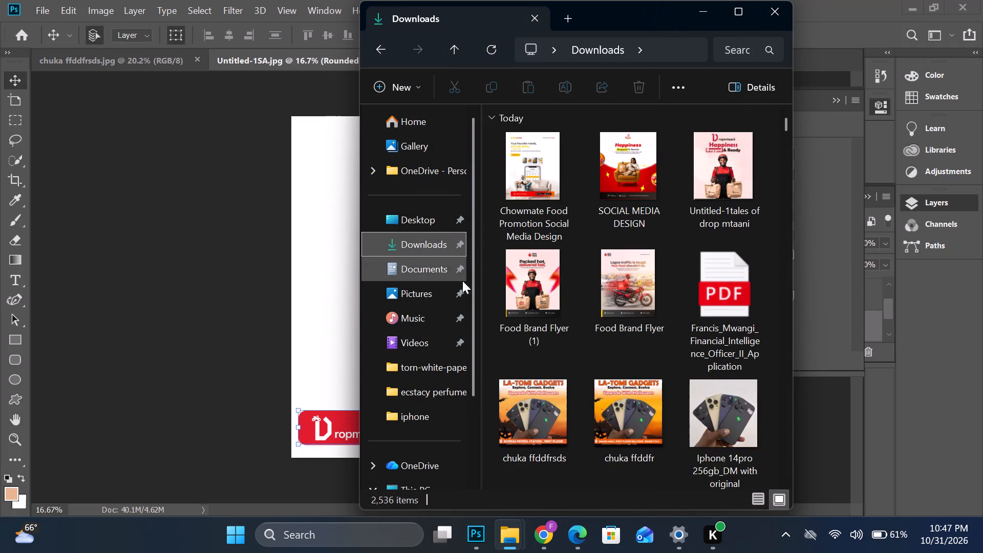
scroll(609, 349, "down", 5)
scroll(609, 349, "down", 20)
scroll(609, 349, "down", 14)
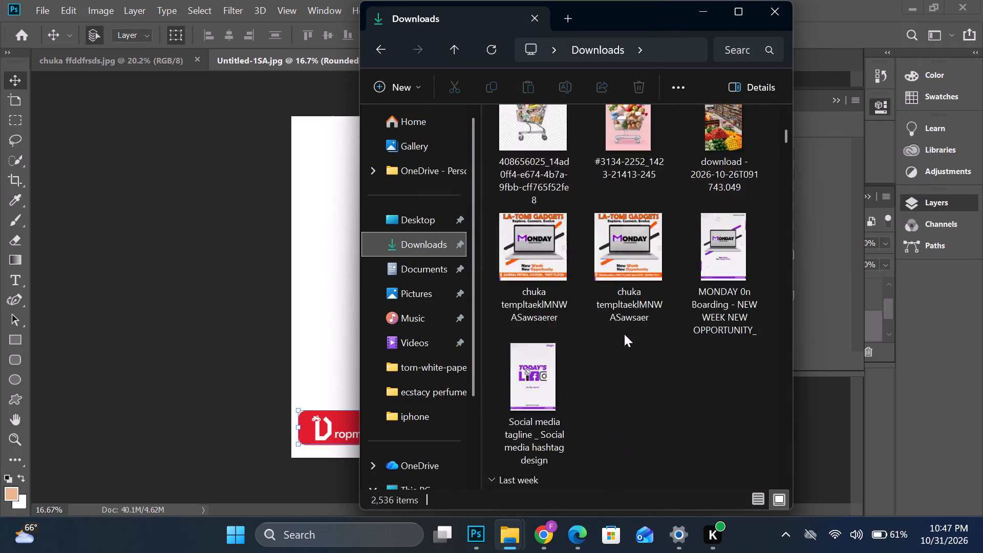
scroll(624, 334, "down", 20)
scroll(624, 334, "down", 20)
scroll(624, 334, "down", 9)
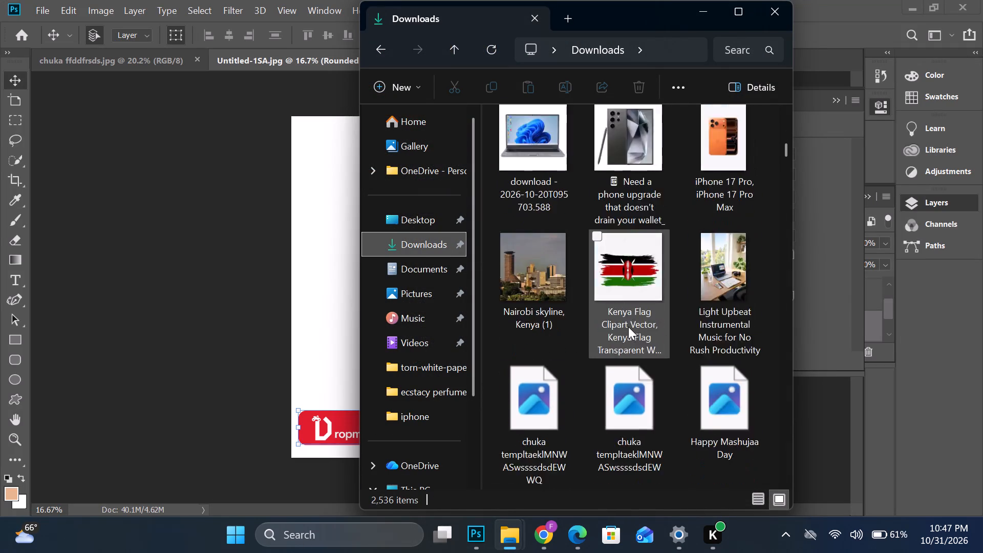
scroll(628, 327, "down", 18)
scroll(635, 316, "down", 13)
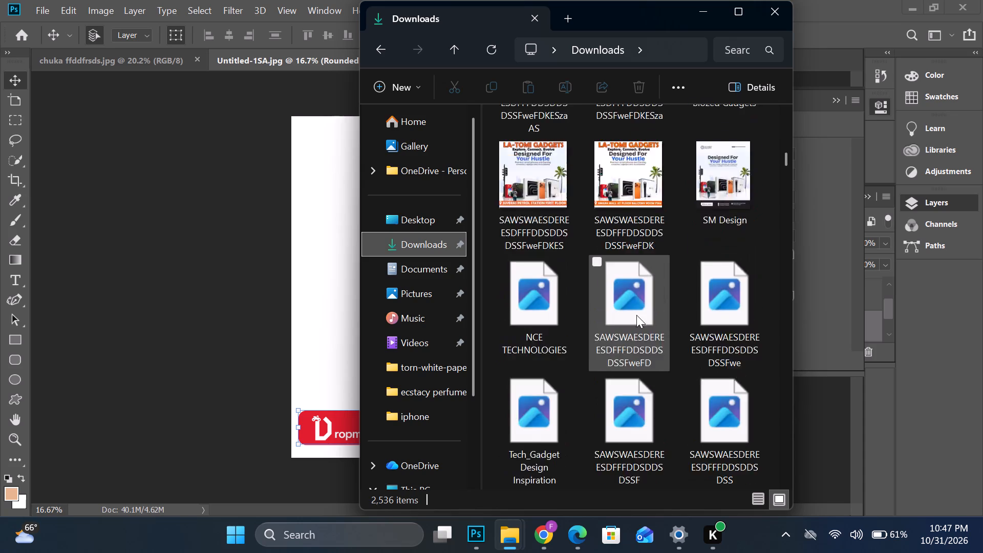
scroll(636, 315, "down", 16)
scroll(636, 315, "down", 13)
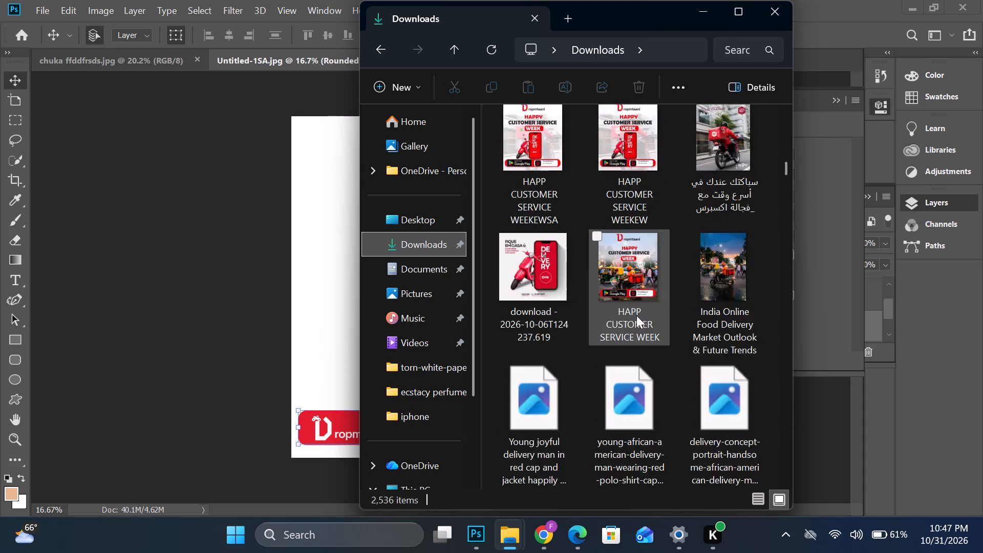
scroll(636, 315, "down", 17)
scroll(637, 315, "down", 5)
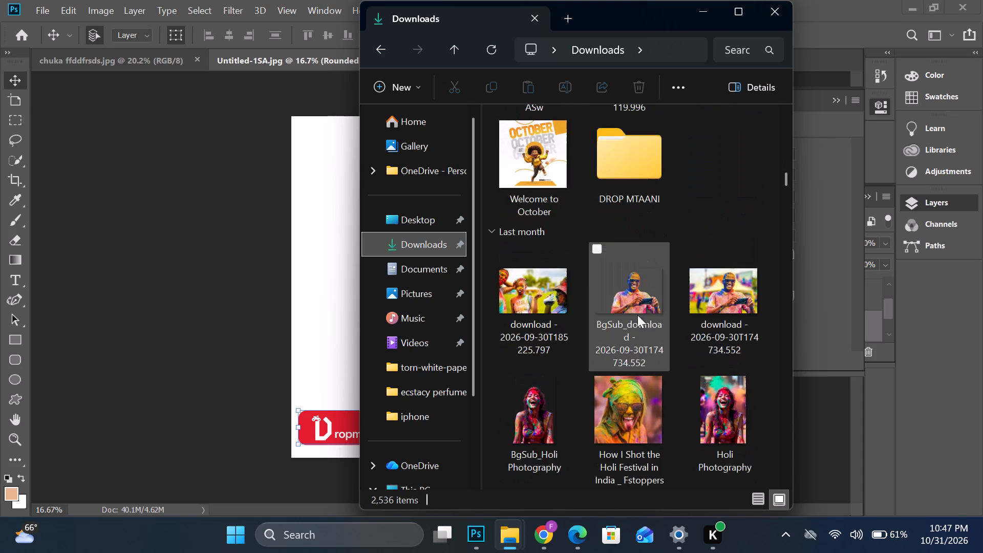
scroll(637, 315, "down", 14)
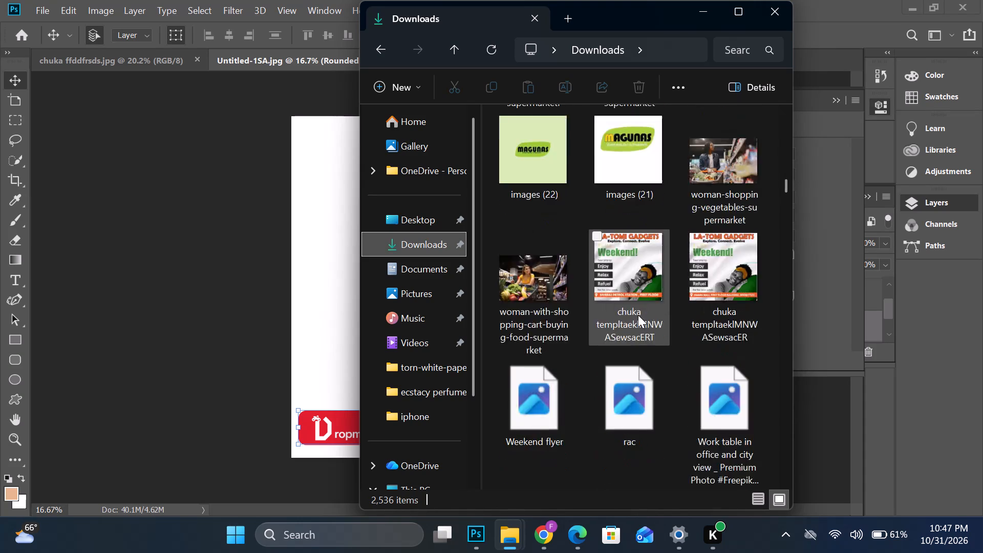
scroll(638, 315, "down", 15)
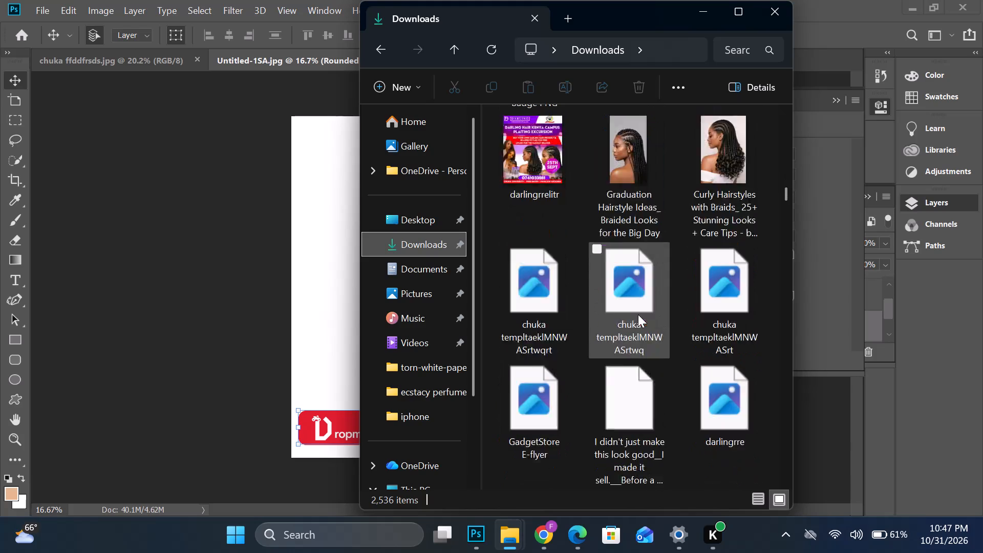
scroll(638, 314, "down", 10)
scroll(638, 314, "up", 4)
scroll(638, 314, "down", 4)
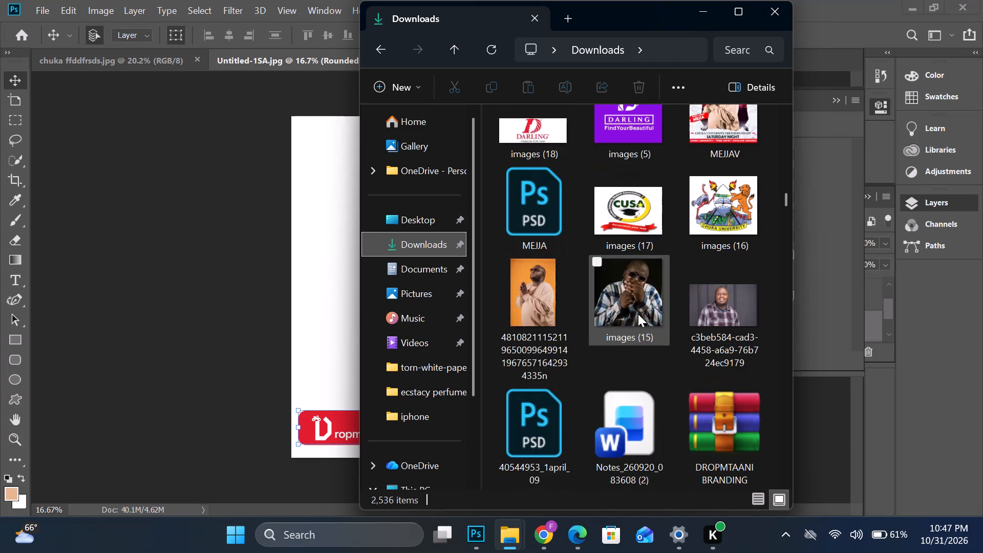
scroll(638, 314, "up", 5)
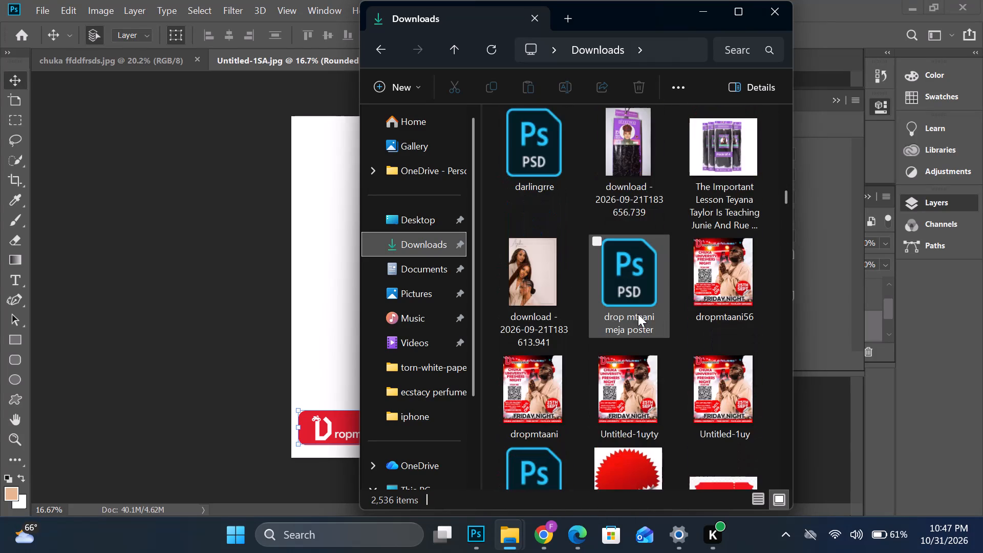
scroll(638, 314, "up", 2)
scroll(638, 314, "down", 6)
scroll(638, 314, "up", 5)
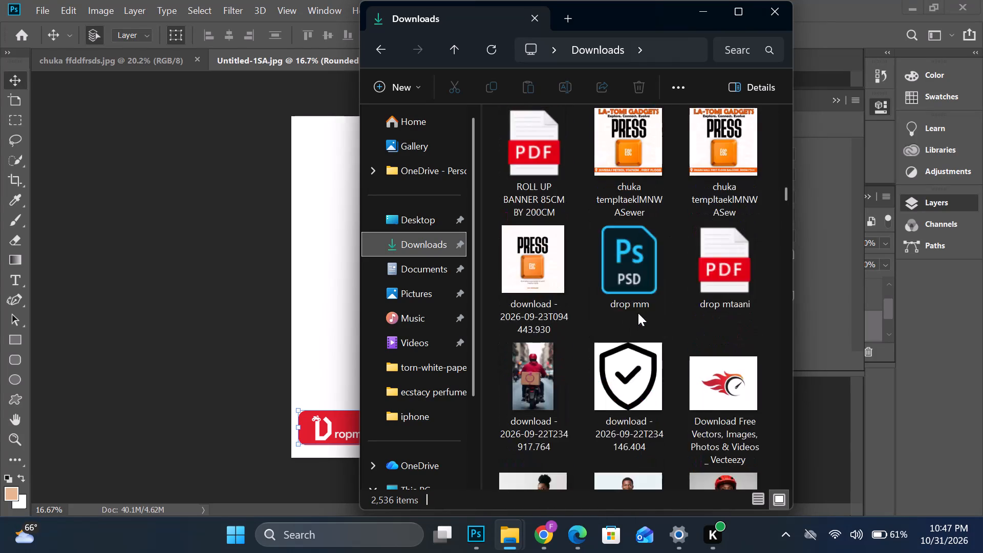
scroll(623, 303, "up", 4)
scroll(623, 303, "down", 2)
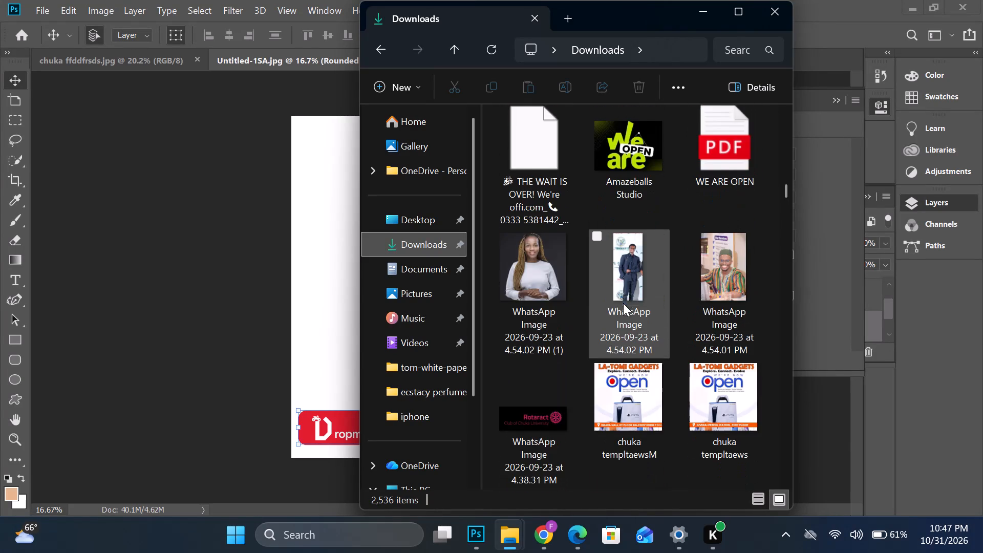
scroll(623, 303, "down", 4)
scroll(623, 303, "up", 2)
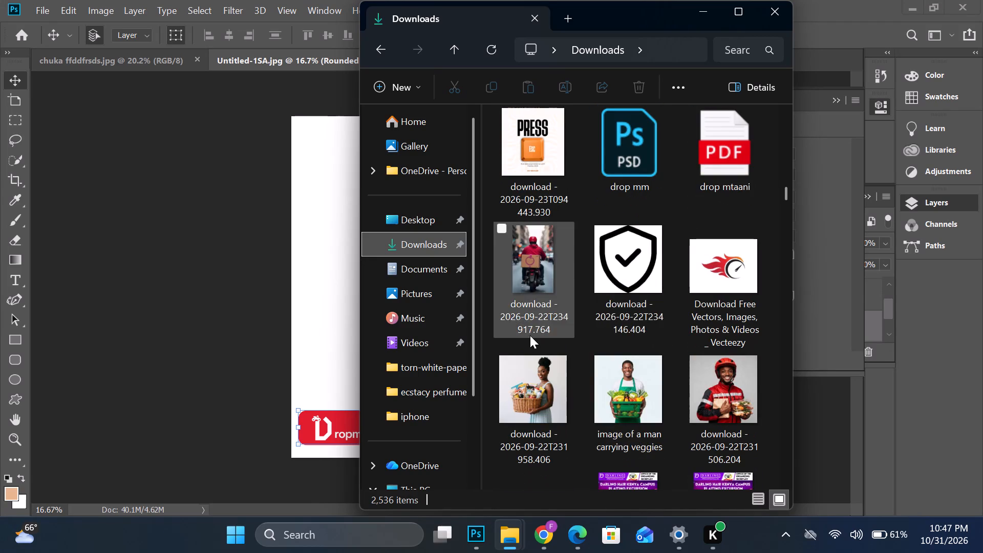
scroll(530, 332, "up", 1)
scroll(530, 332, "down", 5)
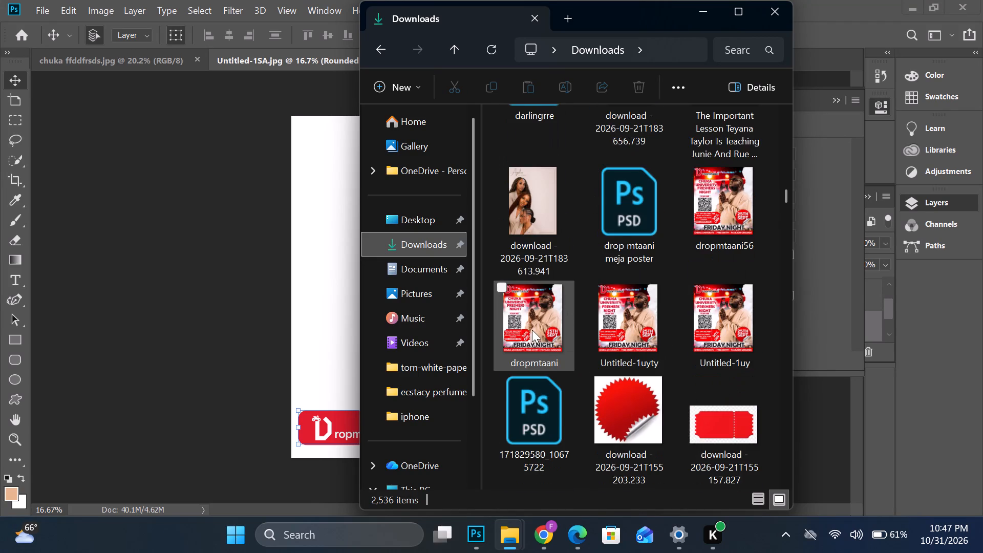
scroll(532, 329, "down", 1)
scroll(532, 329, "up", 5)
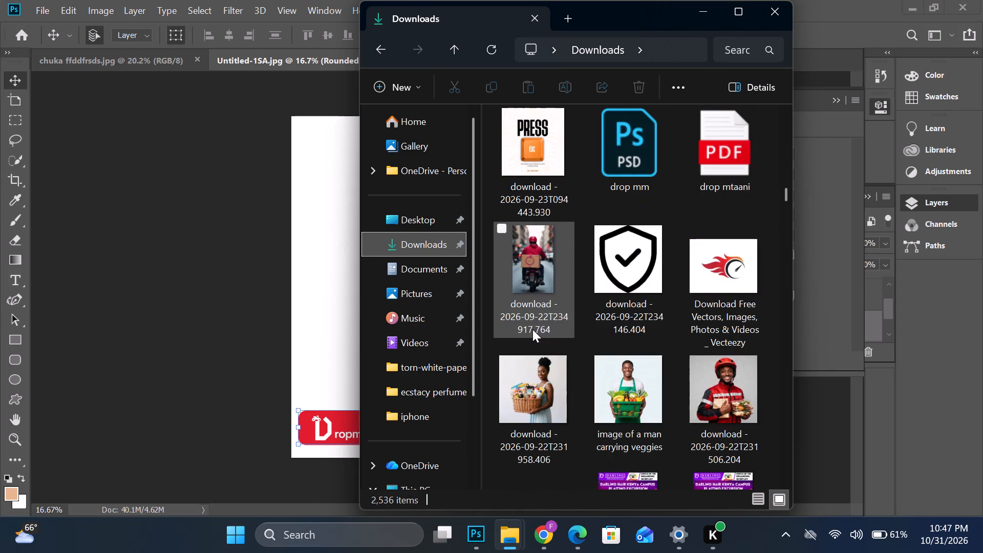
scroll(532, 329, "down", 1)
Place the Google Play Badge PNG image in the flyer, over the red bar's right half, scaled to about 22.7 × 14.1 in.
left_click(539, 305)
left_click_drag(545, 299, 359, 350)
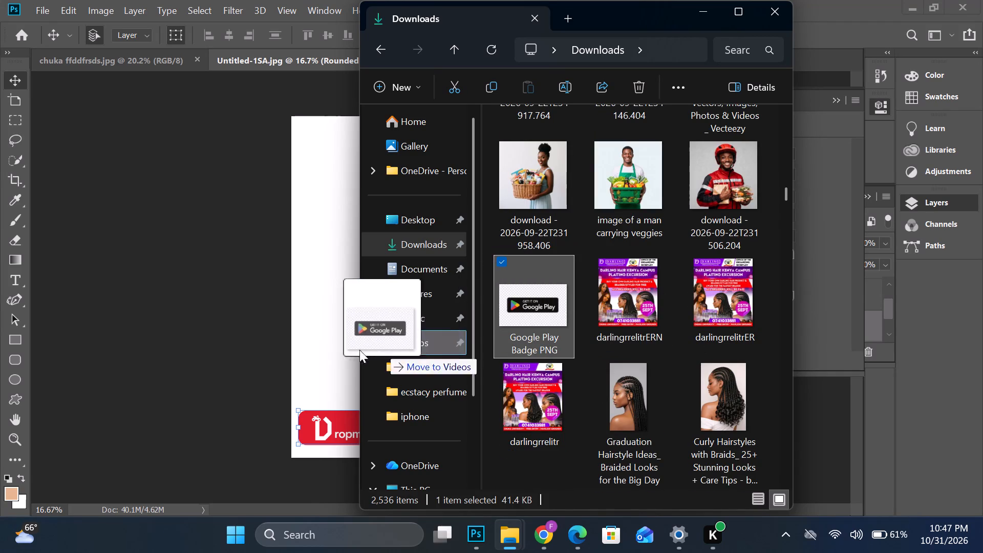
left_click_drag(359, 350, 326, 358)
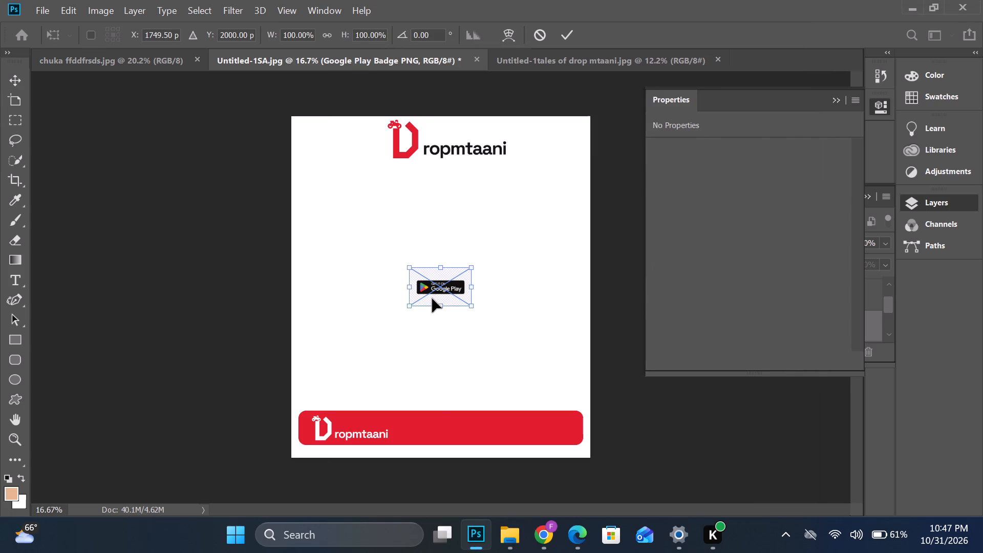
left_click_drag(436, 295, 463, 434)
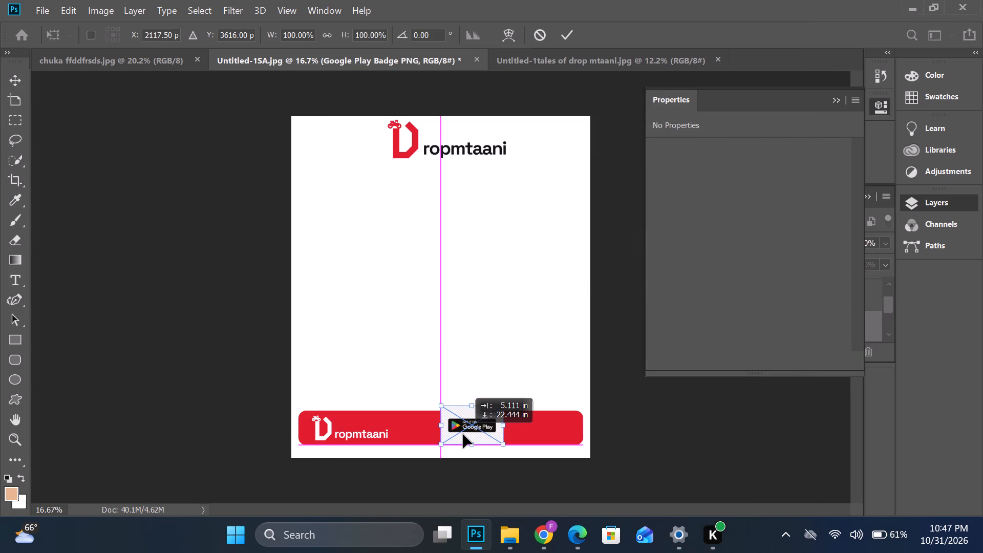
left_click_drag(463, 434, 464, 434)
left_click_drag(504, 428, 548, 426)
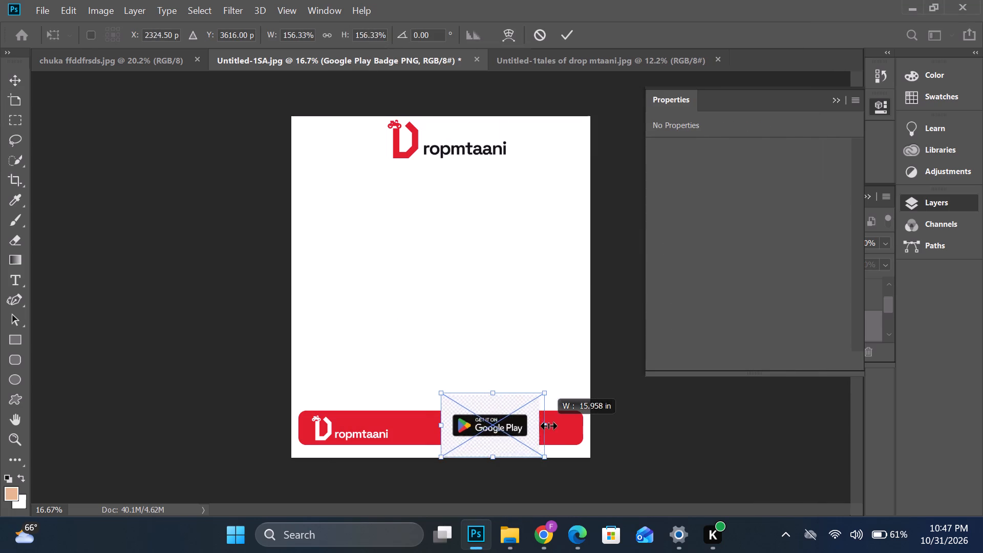
left_click_drag(548, 426, 567, 426)
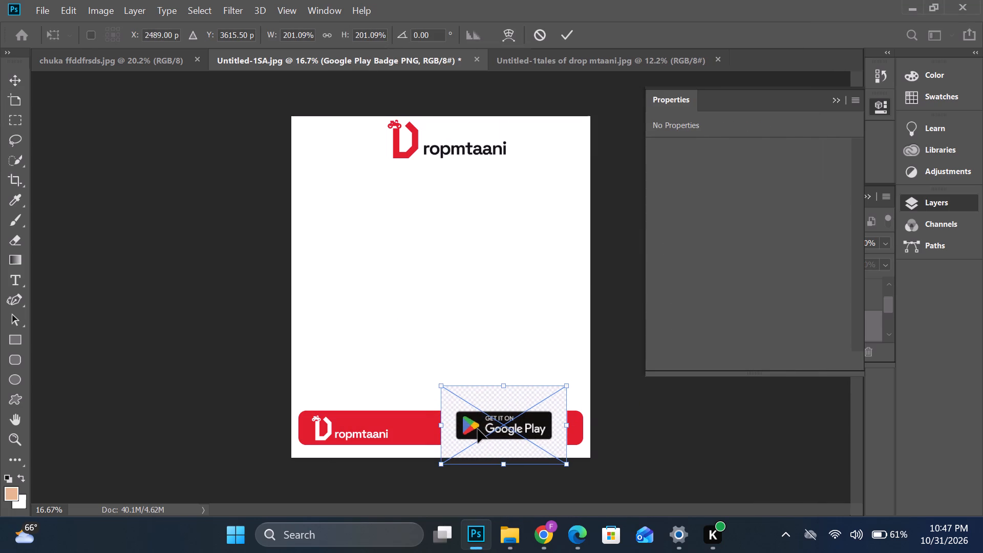
left_click(478, 429)
left_click_drag(442, 429, 428, 430)
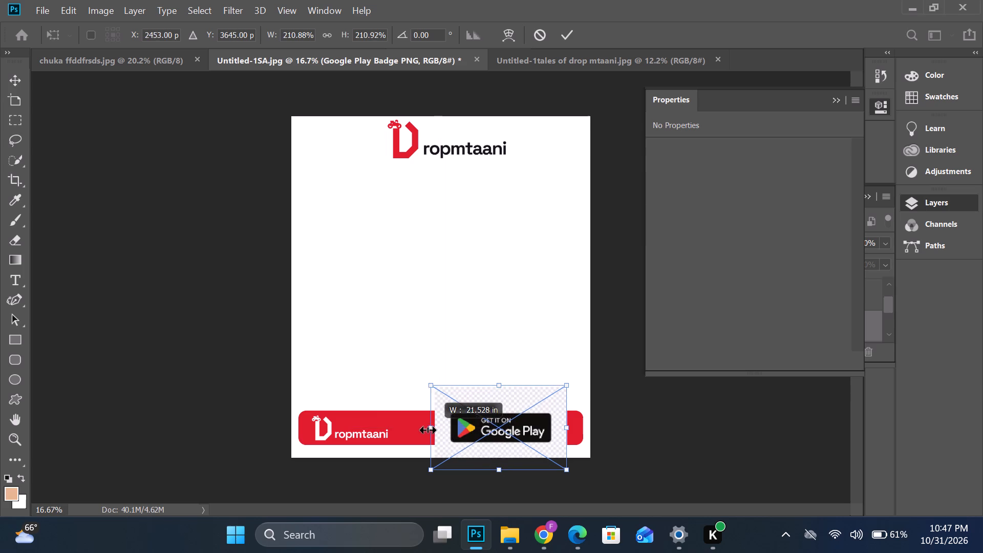
left_click_drag(428, 430, 429, 430)
left_click(568, 32)
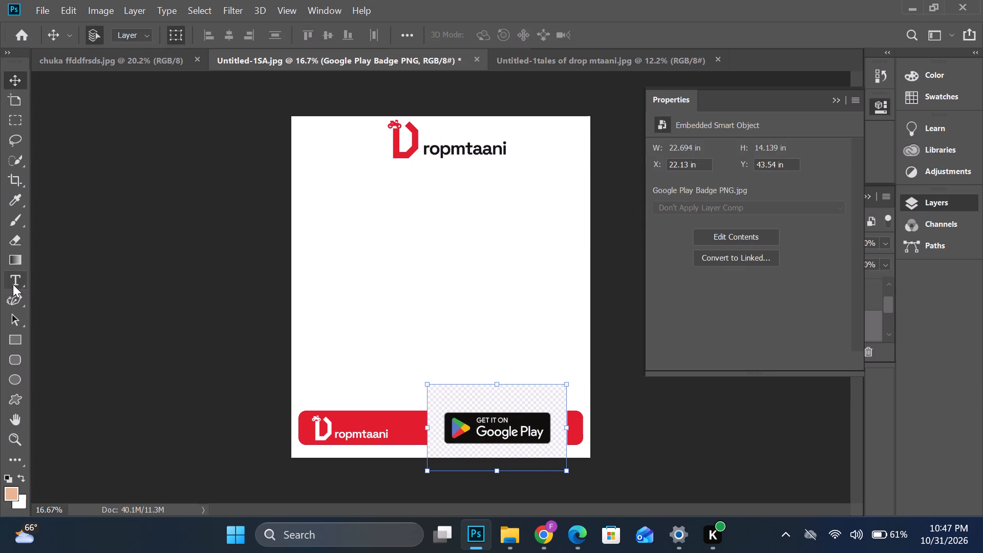
Remove the checkered background around the Google Play badge with the Magic Eraser.
left_click(22, 456)
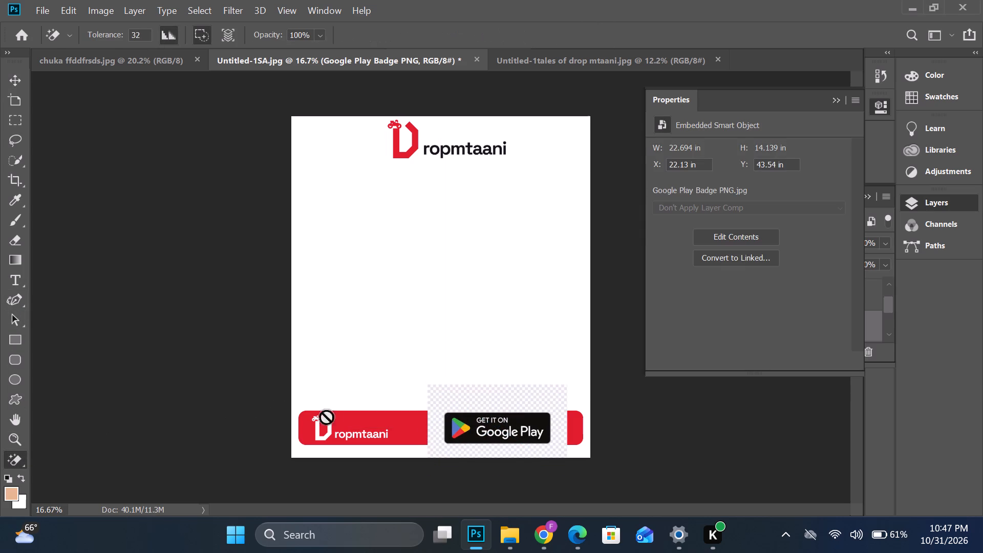
left_click(437, 419)
left_click(445, 216)
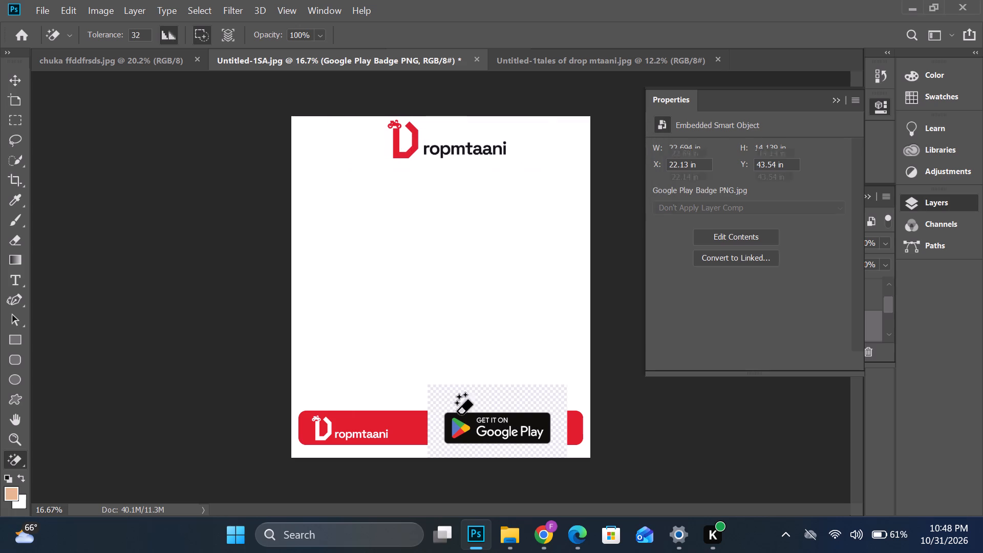
left_click(430, 429)
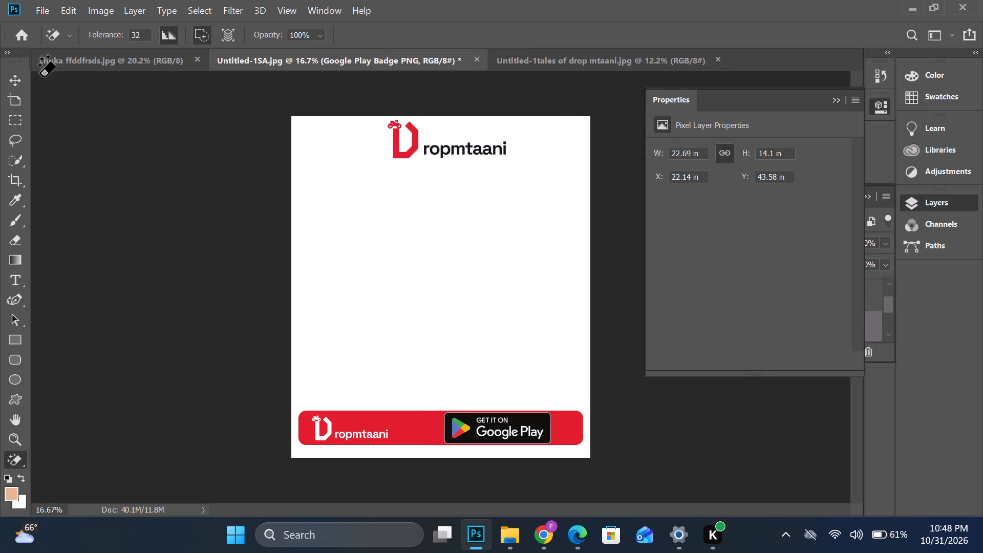
Move the Google Play badge slightly right along the red footer bar.
left_click(22, 82)
left_click(495, 357)
left_click_drag(512, 435, 521, 435)
left_click(428, 340)
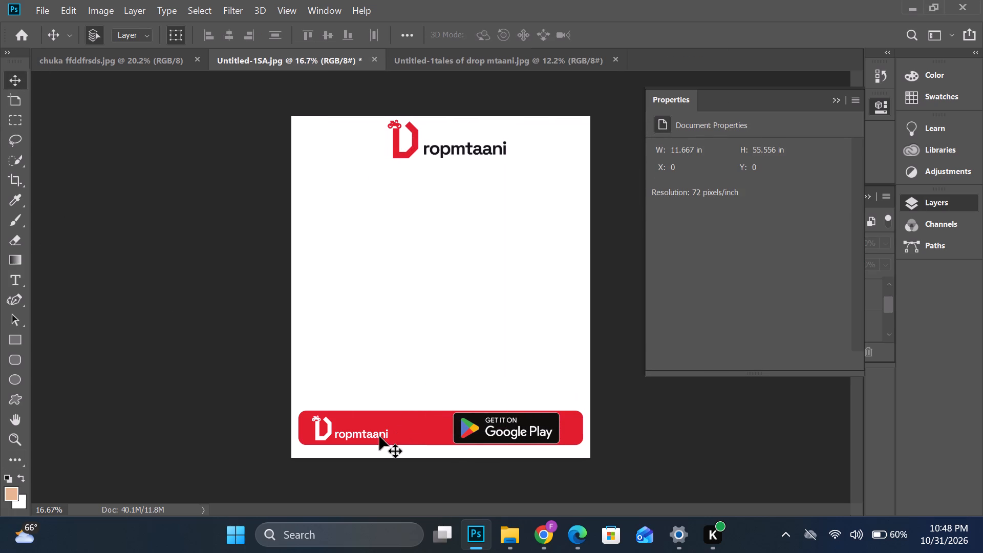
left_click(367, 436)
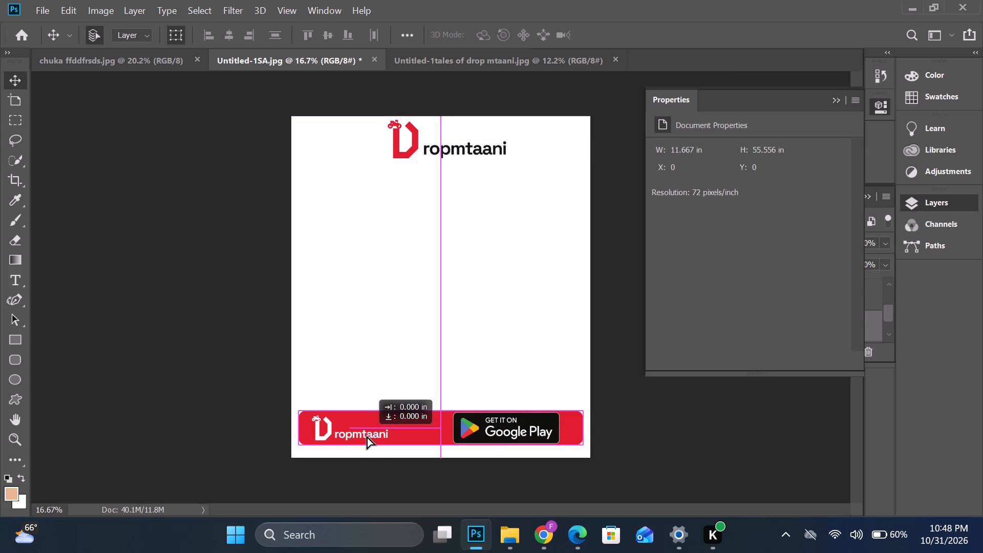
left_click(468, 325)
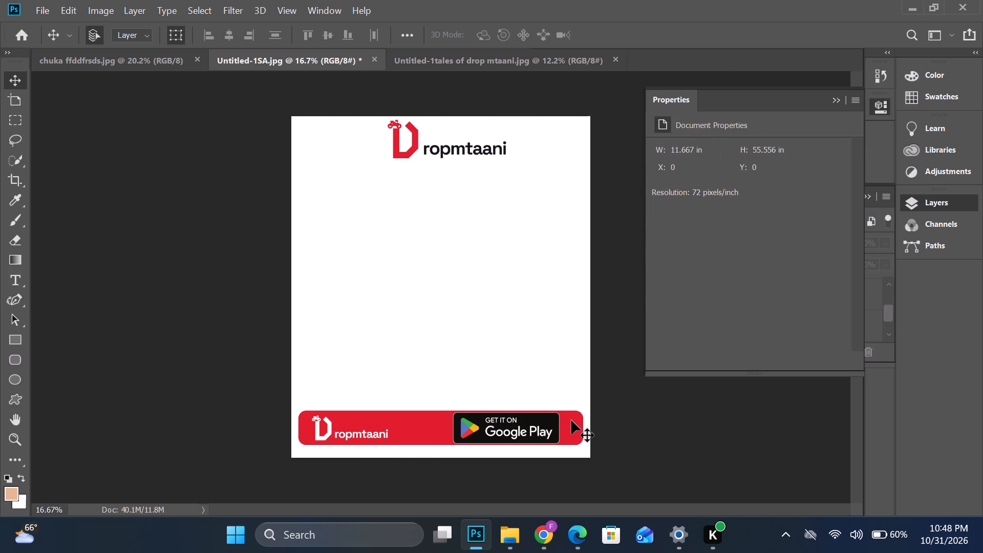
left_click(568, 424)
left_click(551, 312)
Switch to Chrome and search Pinterest for "man seated on a seat".
left_click(538, 542)
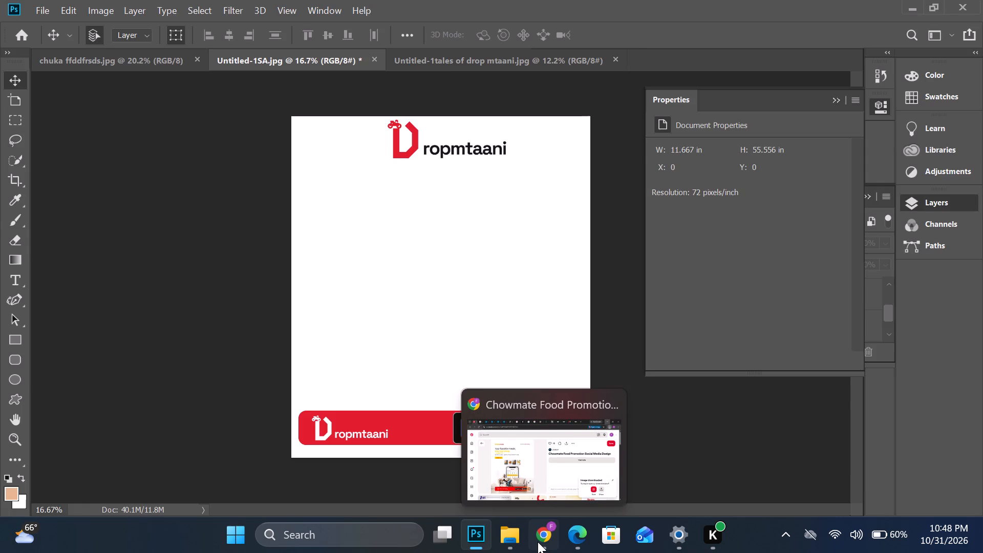
left_click(281, 105)
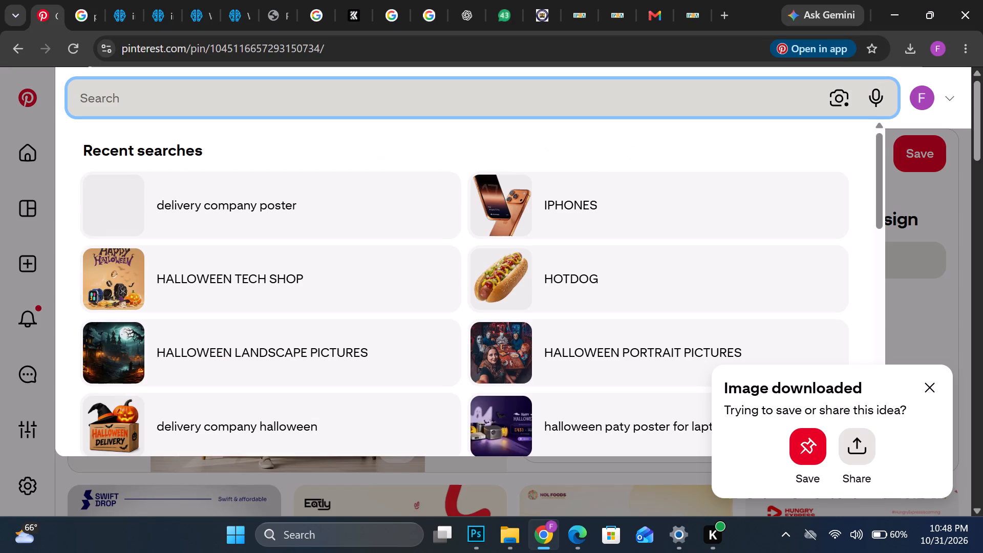
type("man seated on a seat")
key("Return")
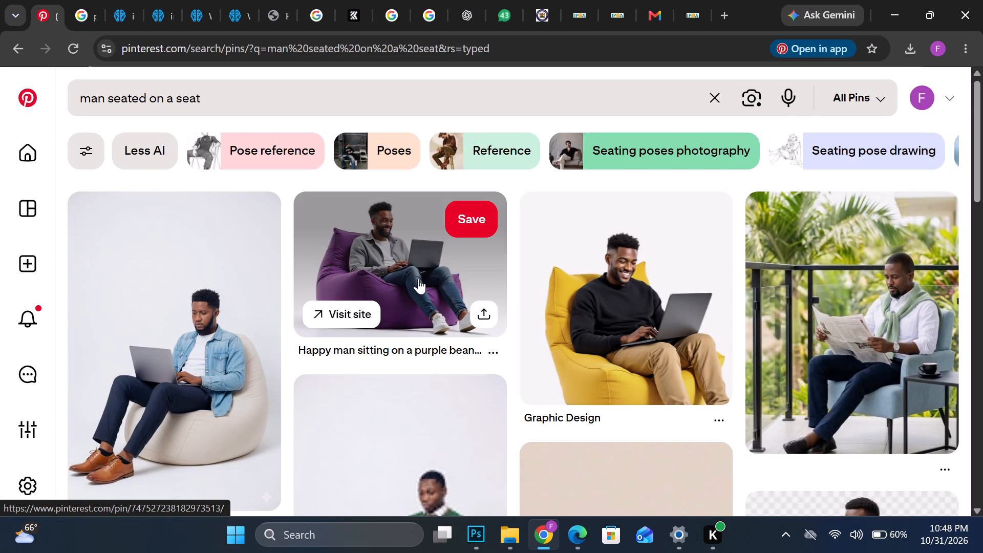
Open the pin of the happy man on a purple bean bag chair and download its image.
left_click(418, 279)
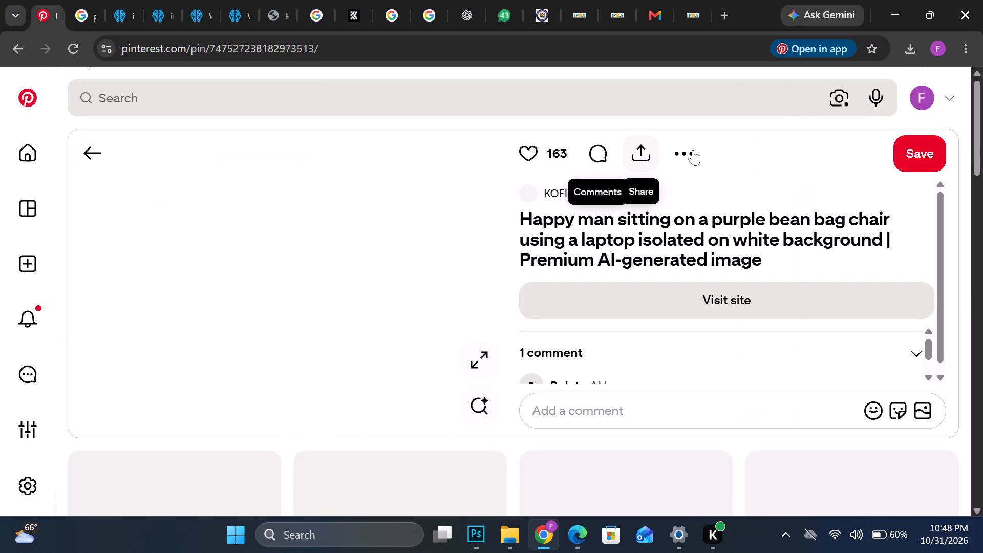
left_click(686, 153)
left_click(668, 206)
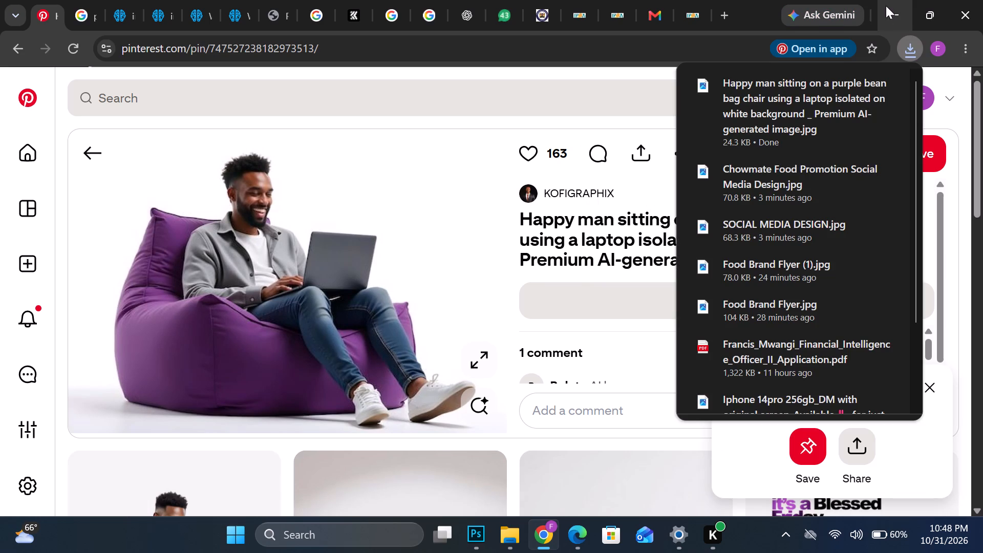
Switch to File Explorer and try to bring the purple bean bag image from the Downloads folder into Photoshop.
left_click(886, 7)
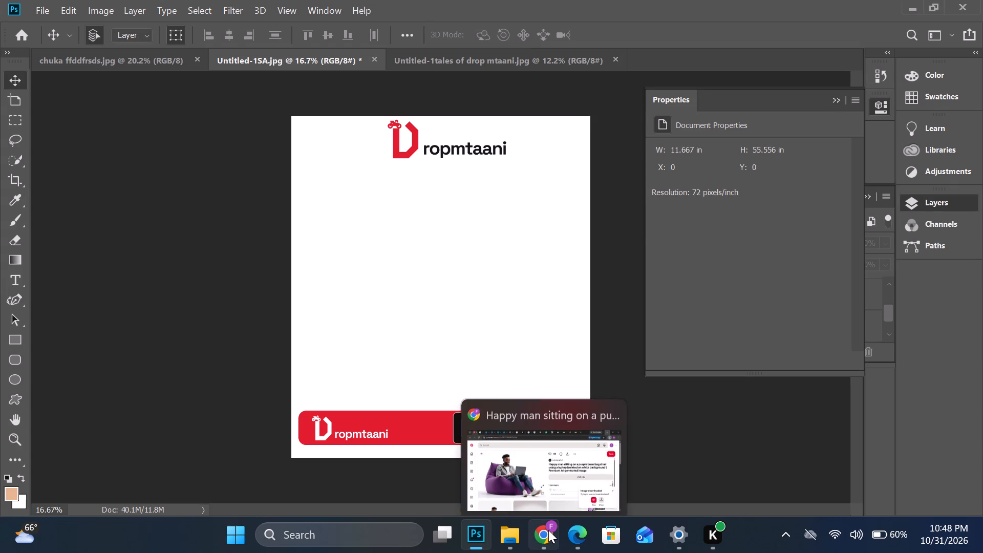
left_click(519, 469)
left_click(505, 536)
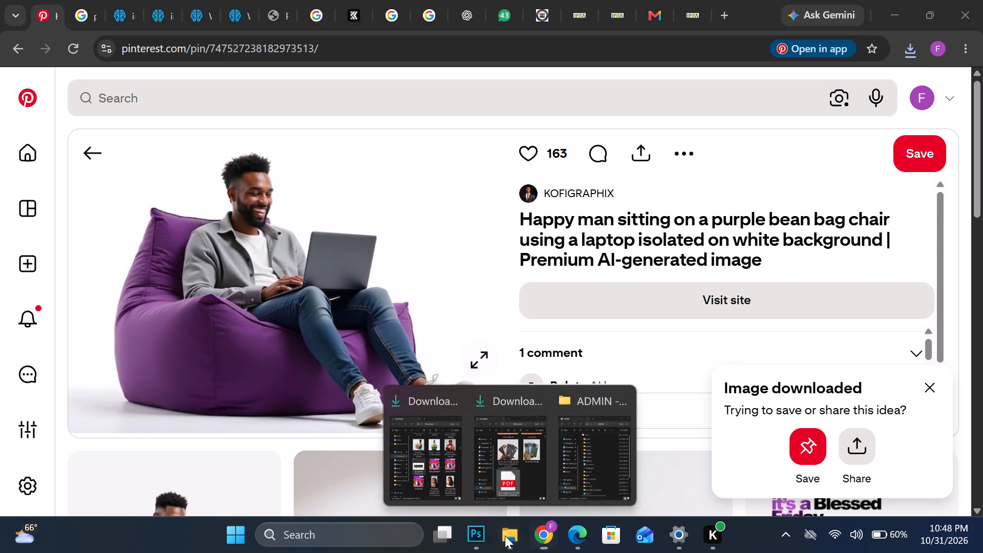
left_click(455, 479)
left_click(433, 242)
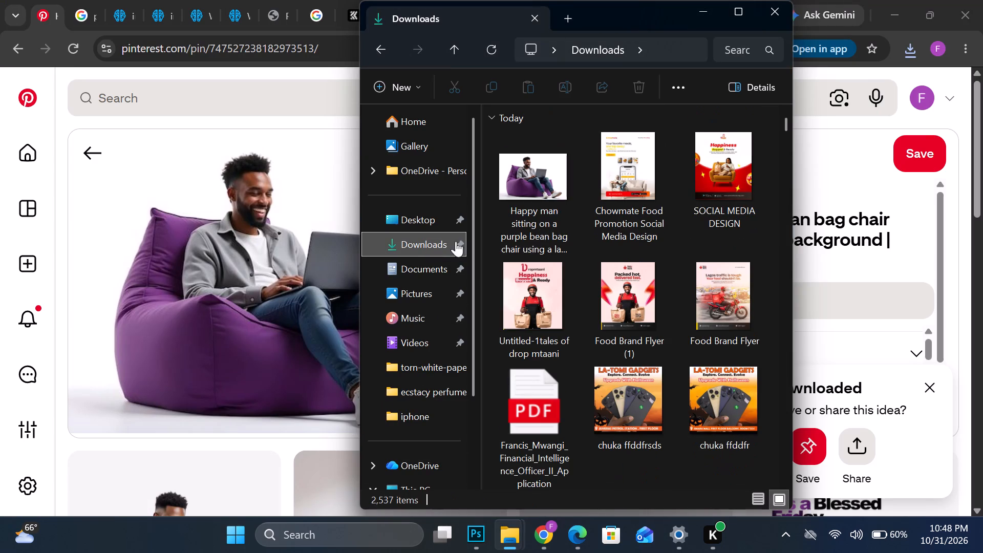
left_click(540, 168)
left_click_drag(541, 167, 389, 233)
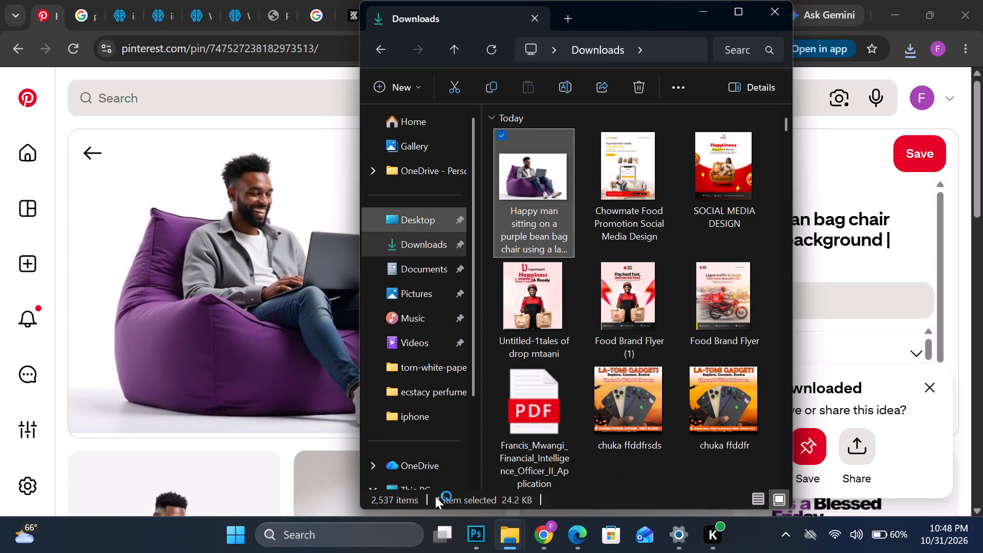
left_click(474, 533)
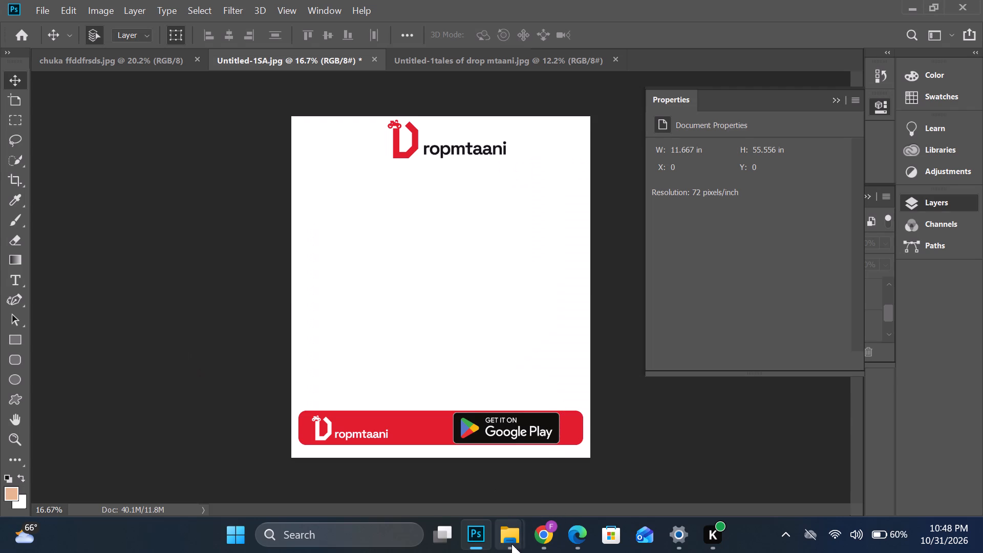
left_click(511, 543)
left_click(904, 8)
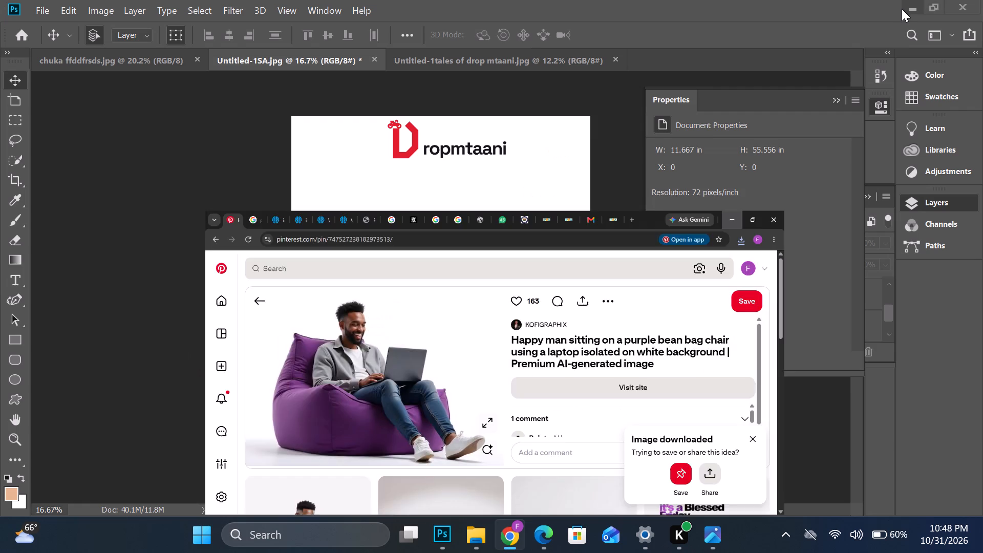
Place the happy man on a purple bean bag image from the Downloads folder into the Untitled-1SA flyer in Photoshop.
left_click(478, 529)
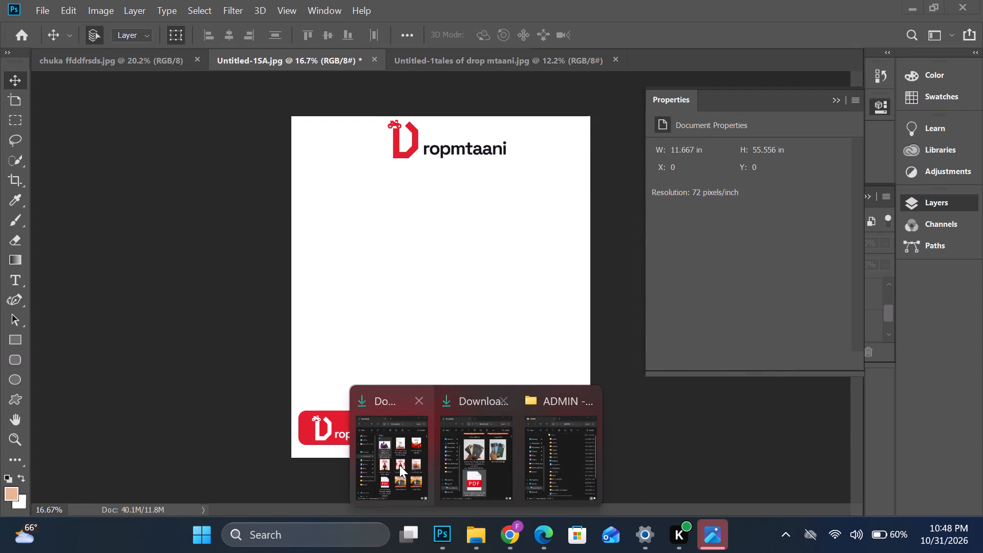
left_click(398, 463)
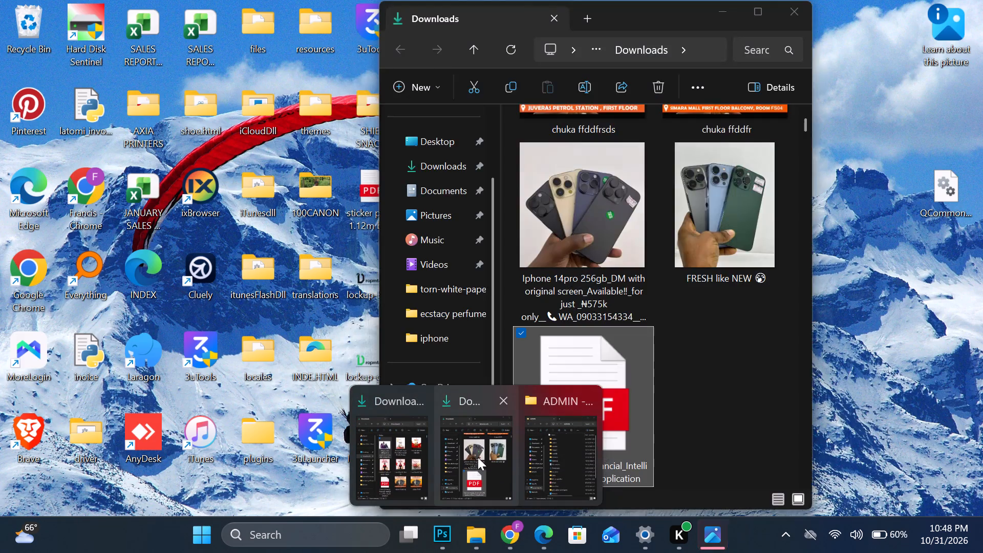
left_click(392, 459)
left_click_drag(526, 179, 432, 240)
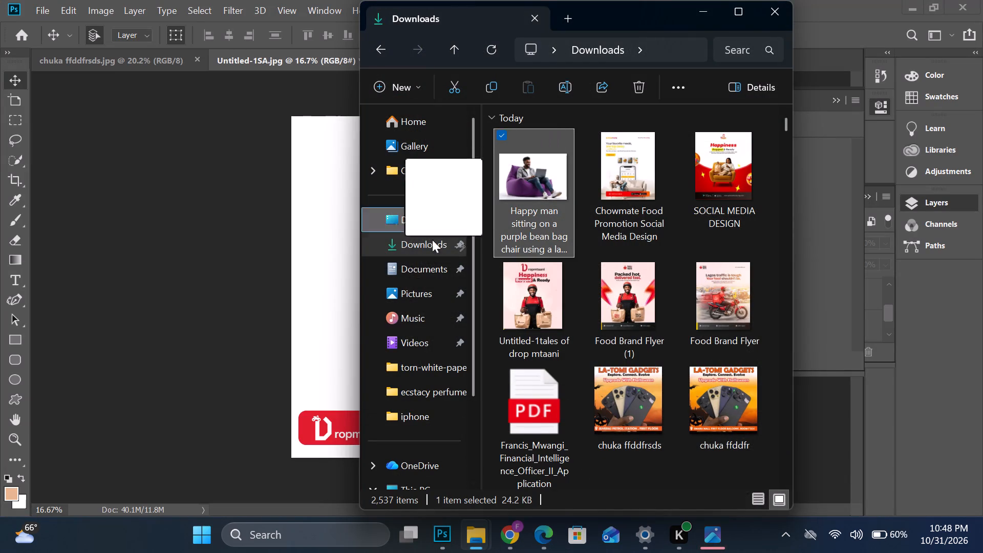
left_click_drag(432, 240, 337, 327)
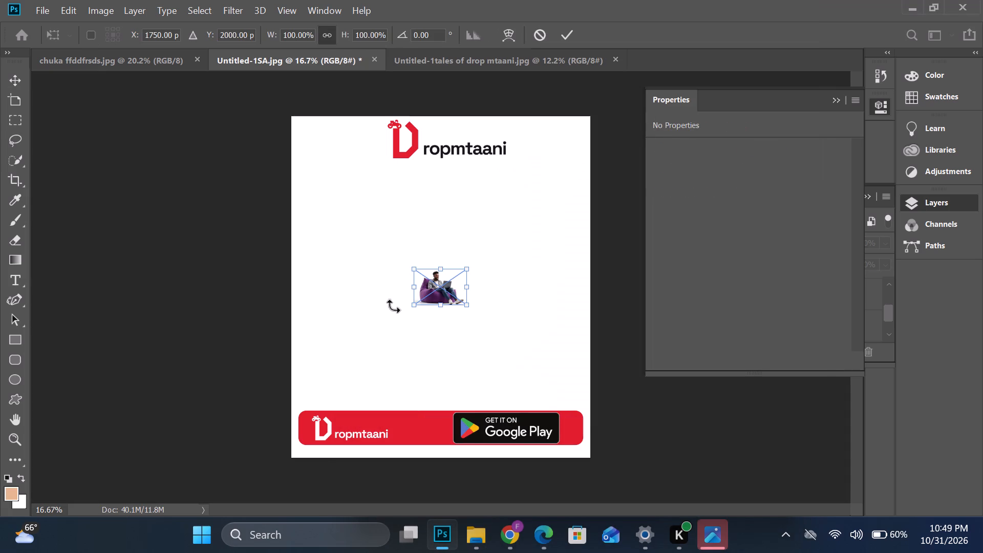
Scale the bean bag image up to about 50.8 × 34.7 in and align its bottom with the red footer bar's lower edge.
left_click_drag(441, 304, 405, 445)
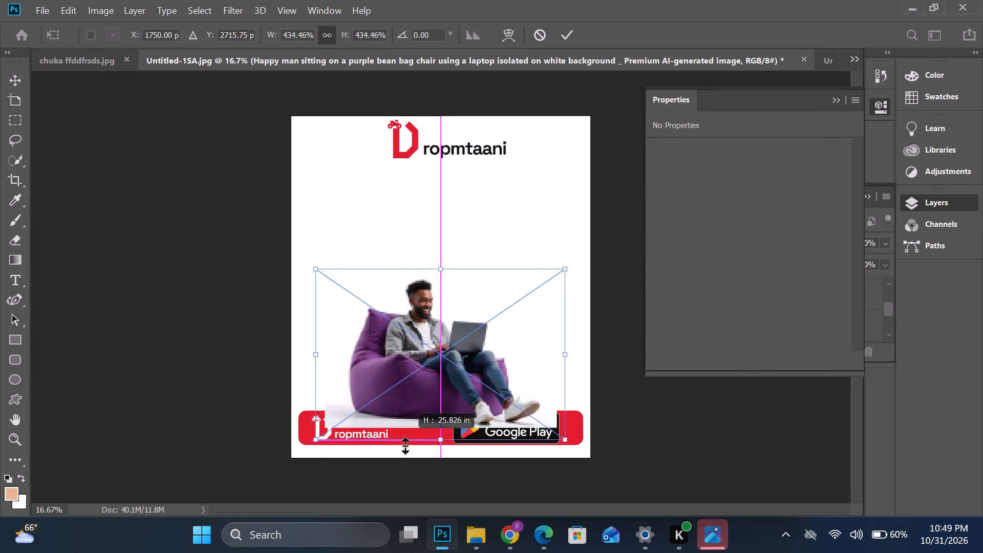
left_click_drag(405, 445, 402, 468)
left_click_drag(438, 265, 437, 254)
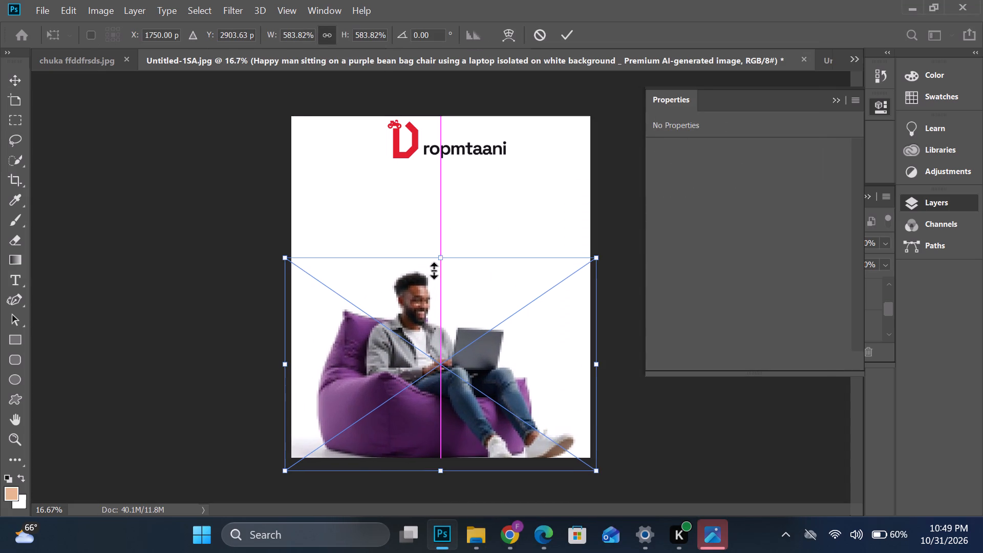
left_click_drag(419, 309, 421, 289)
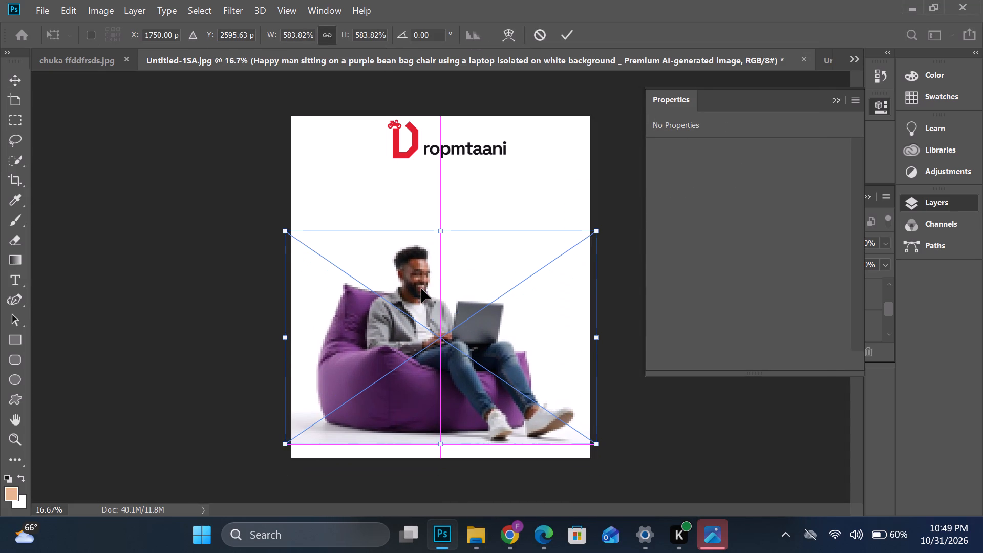
left_click(570, 30)
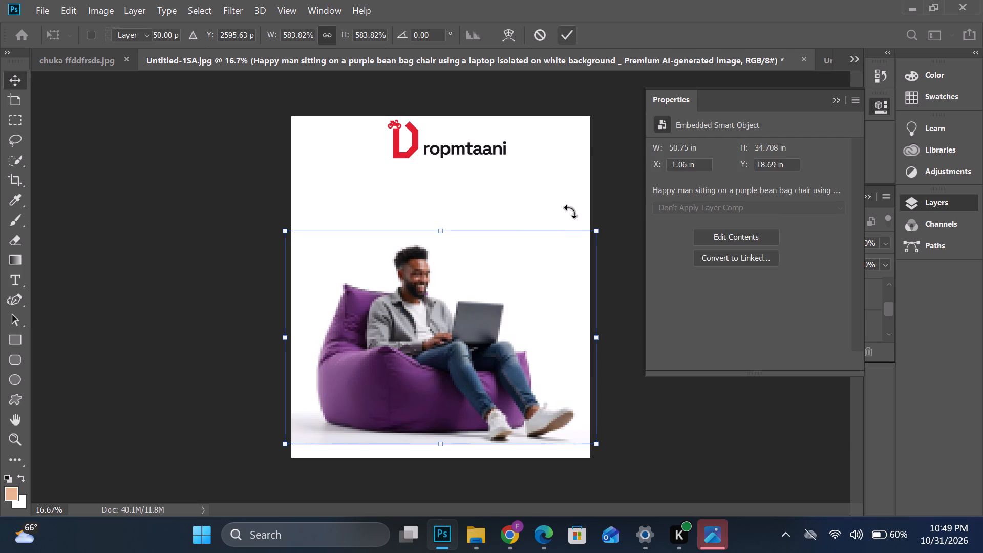
left_click(582, 204)
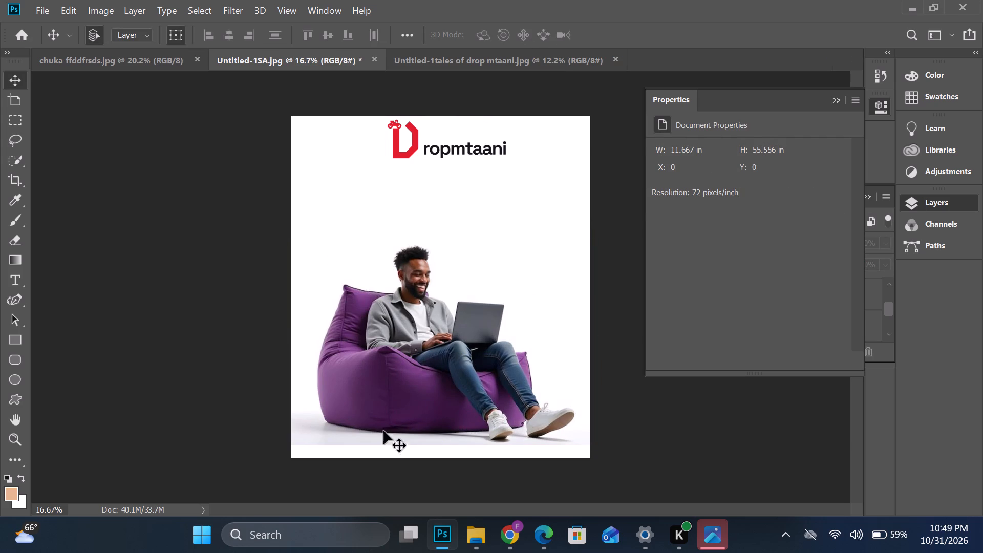
Move the happy man image layer below Rounded Rectangle 1, directly above the Background layer.
left_click(925, 200)
left_click(935, 209)
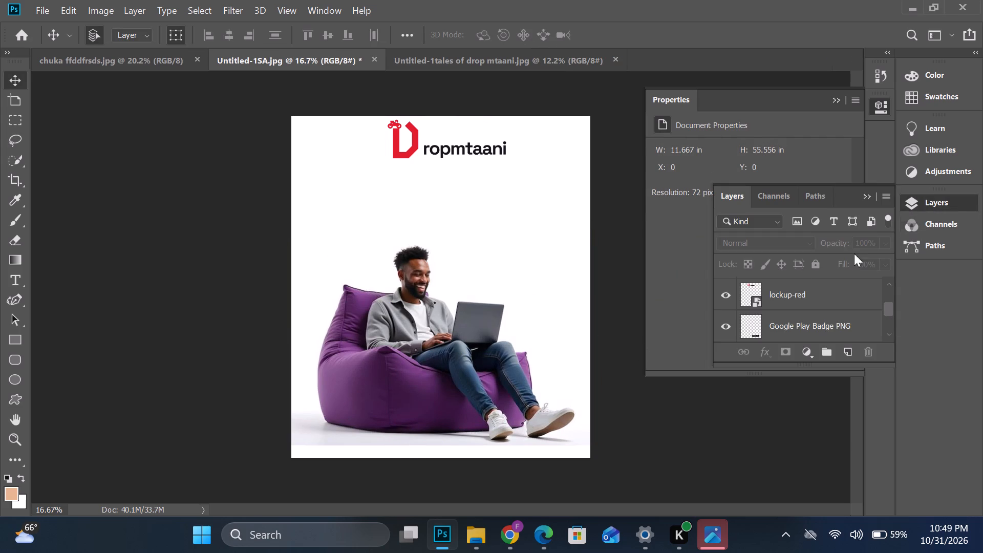
scroll(785, 304, "down", 2)
scroll(786, 308, "up", 4)
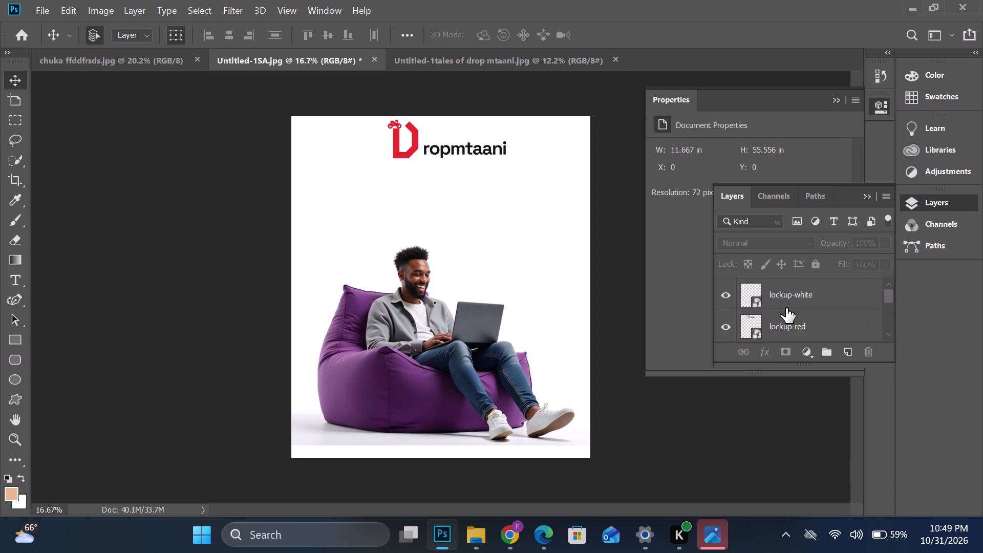
left_click_drag(787, 297, 784, 322)
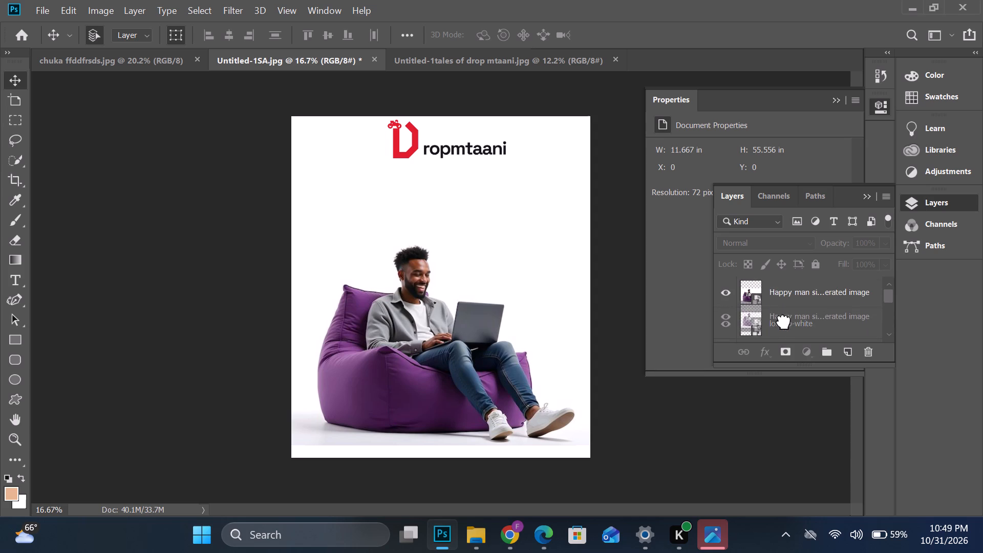
left_click_drag(784, 322, 776, 341)
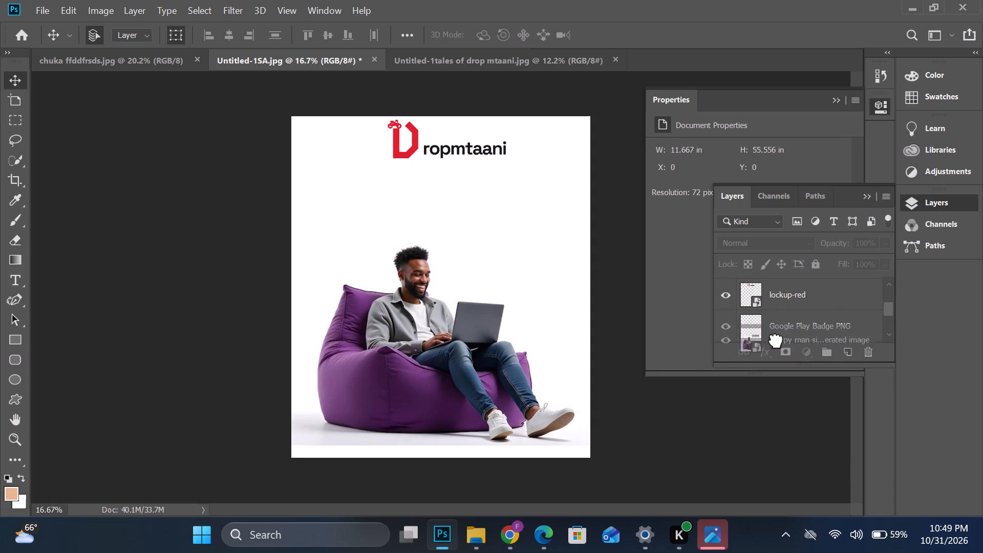
left_click_drag(776, 341, 778, 317)
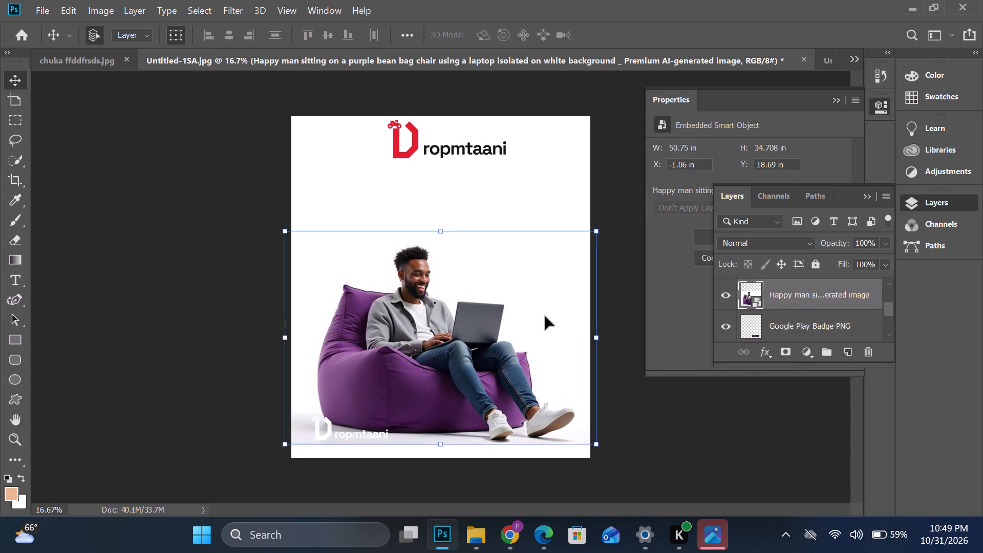
left_click_drag(784, 300, 772, 361)
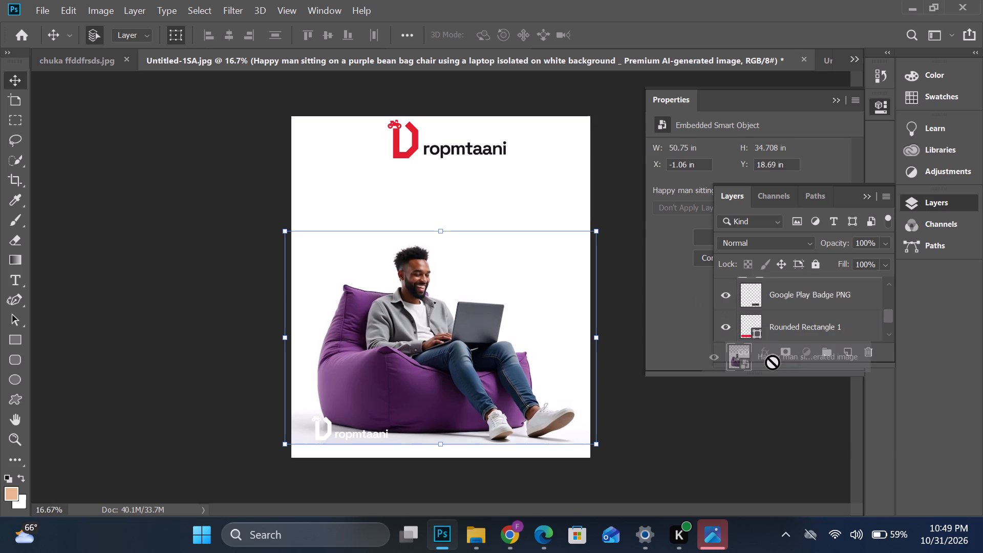
left_click_drag(772, 361, 770, 323)
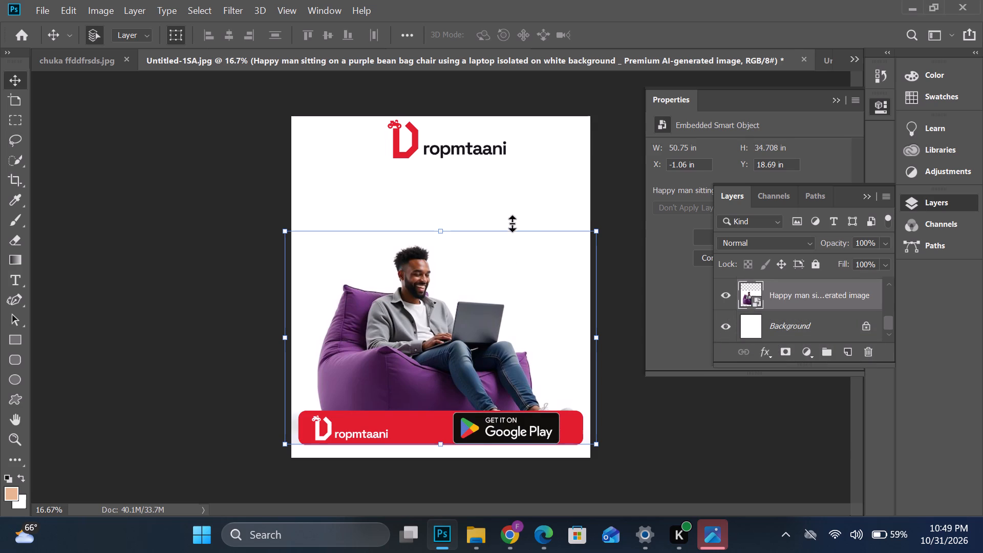
left_click(515, 205)
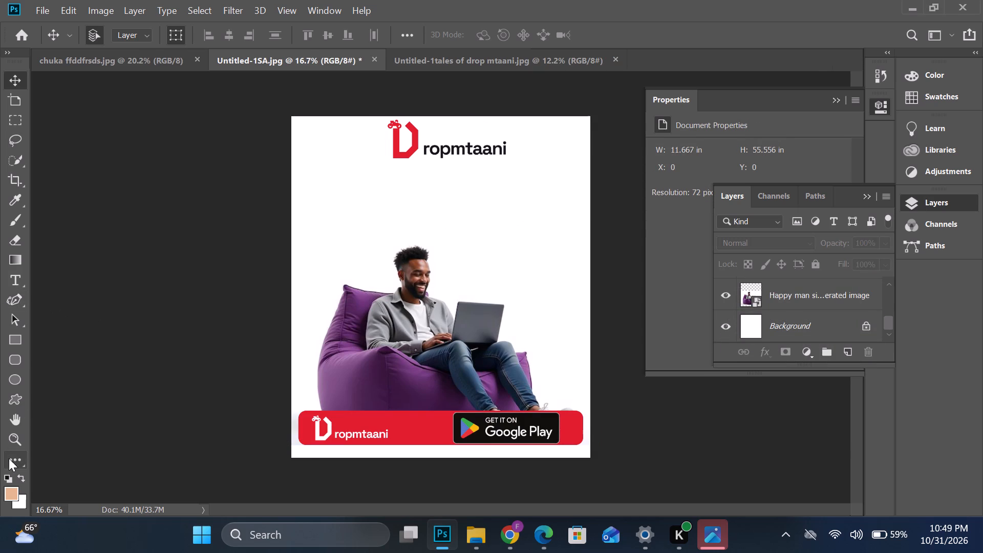
Rasterize the happy man image layer and erase its white background around the man and bean bag with the Magic Eraser at tolerance 32.
left_click(11, 450)
left_click(488, 271)
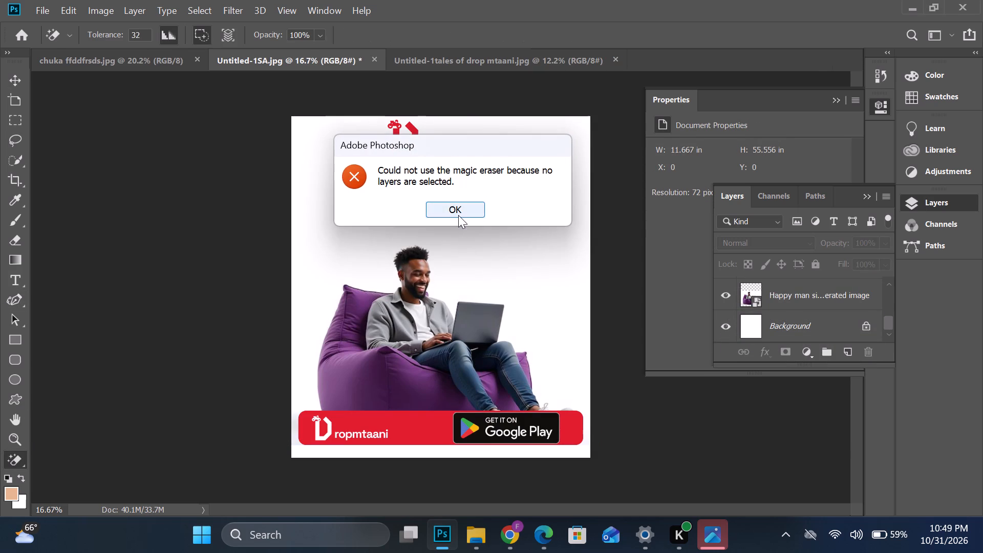
left_click(458, 215)
left_click(21, 81)
left_click(389, 323)
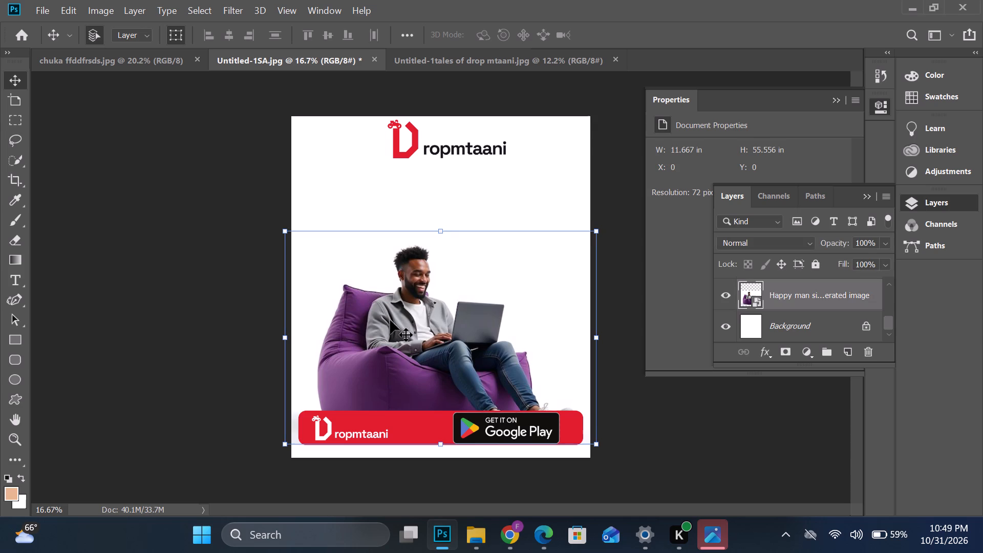
left_click(15, 453)
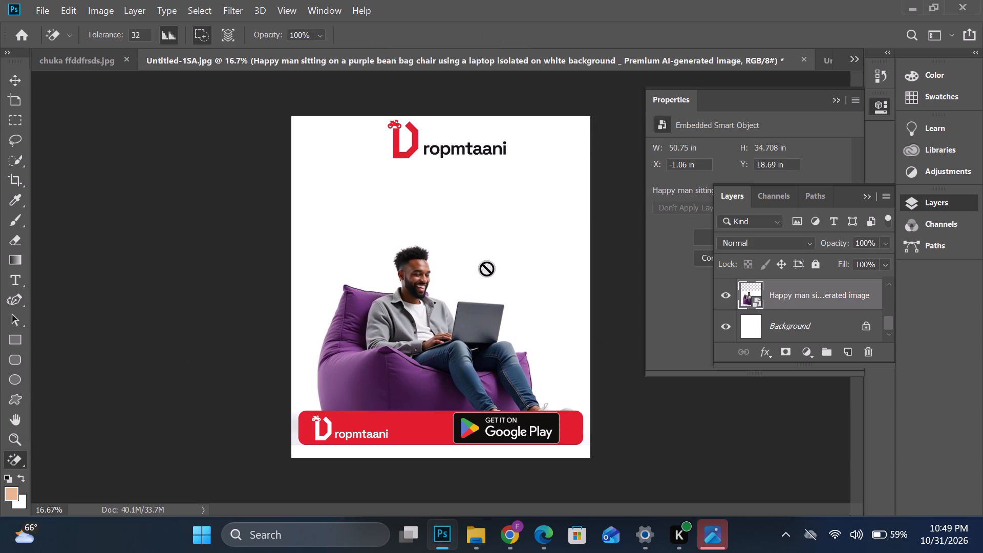
left_click(486, 268)
left_click(446, 218)
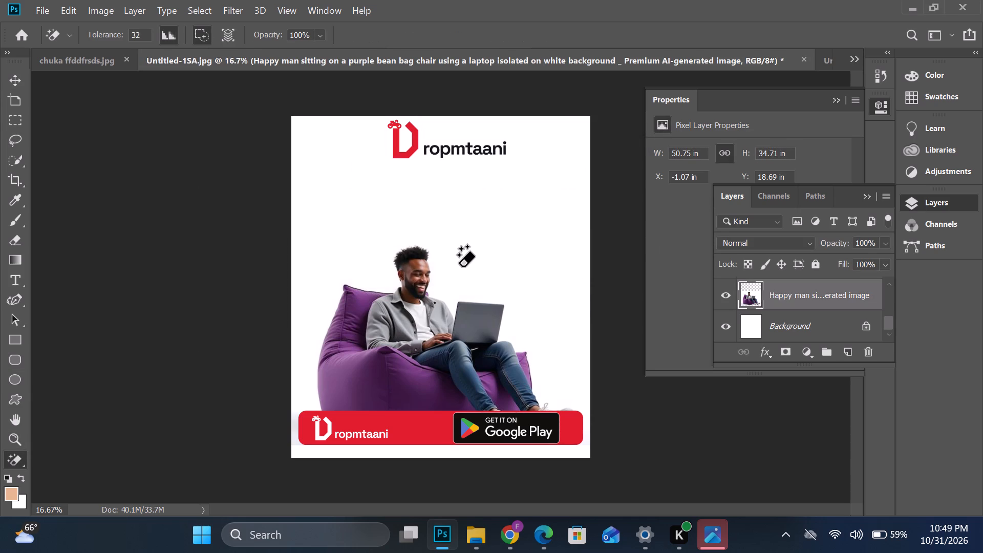
left_click(459, 267)
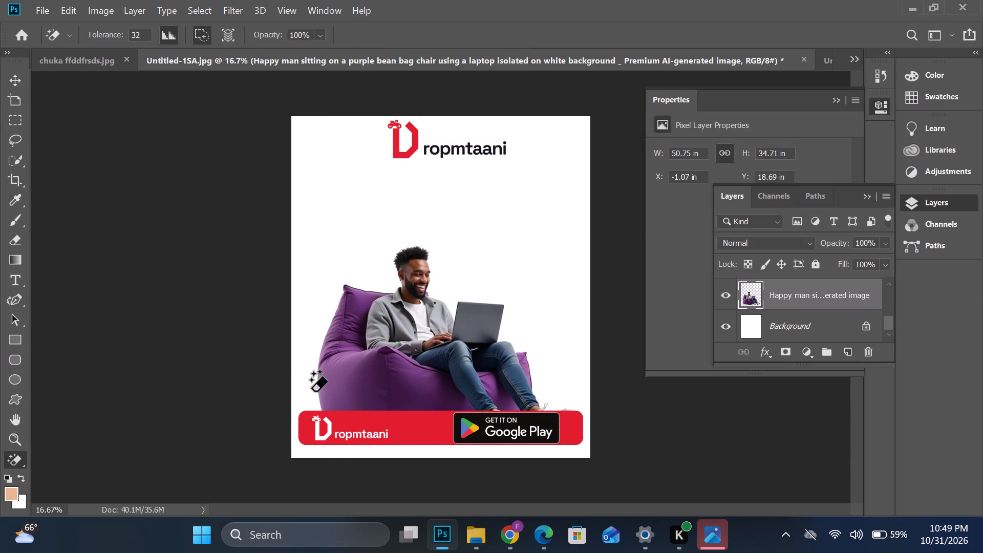
left_click(311, 391)
left_click(12, 87)
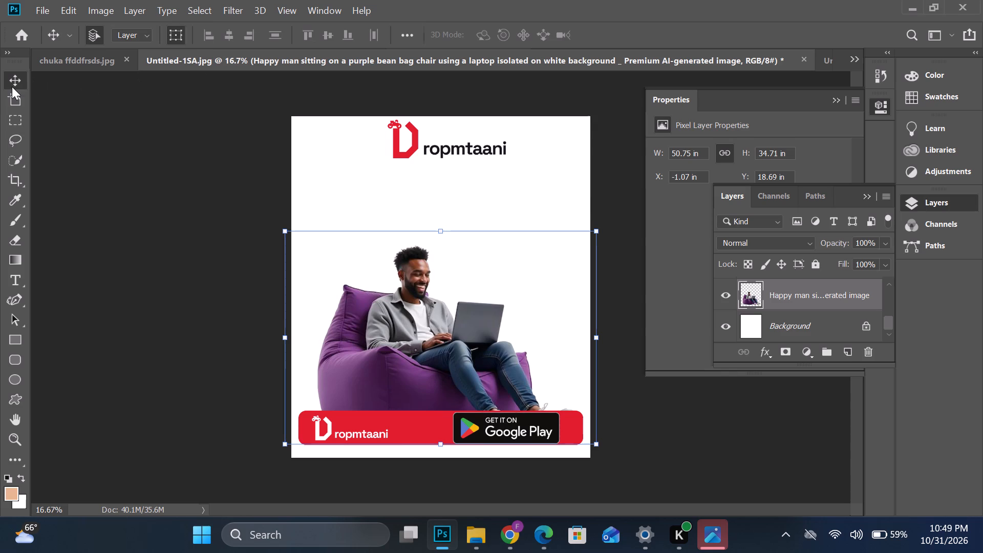
left_click(582, 203)
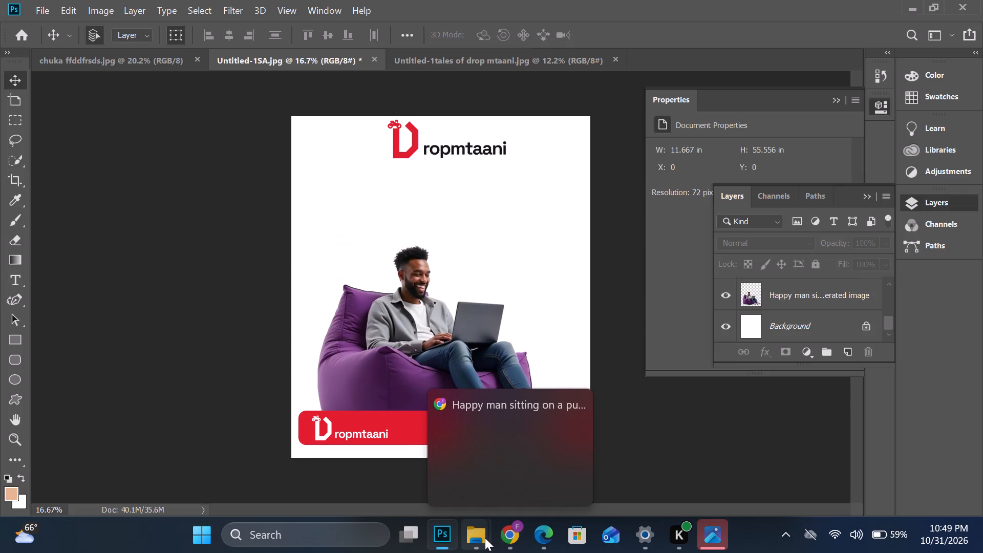
Switch to File Explorer and look through the Downloads folder for graphics and earlier Dropmtaani designs usable in the flyer.
left_click(485, 538)
left_click(410, 477)
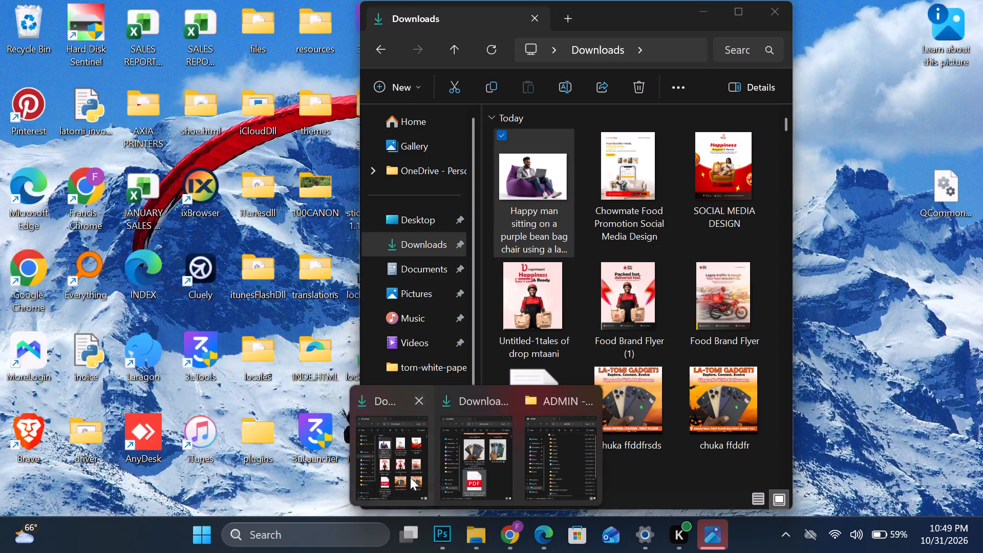
scroll(624, 300, "down", 5)
scroll(625, 296, "down", 20)
scroll(625, 296, "down", 1)
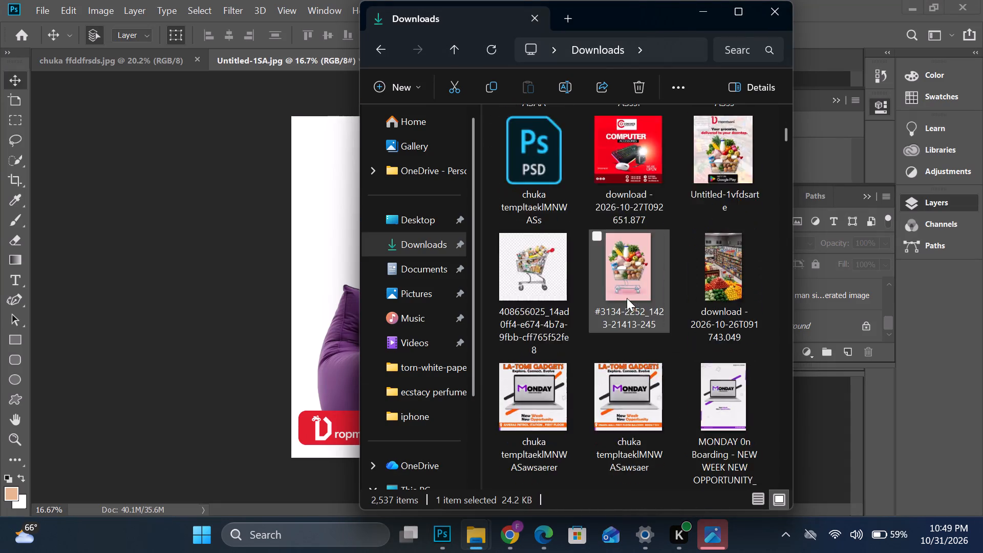
scroll(627, 298, "down", 14)
scroll(627, 299, "down", 14)
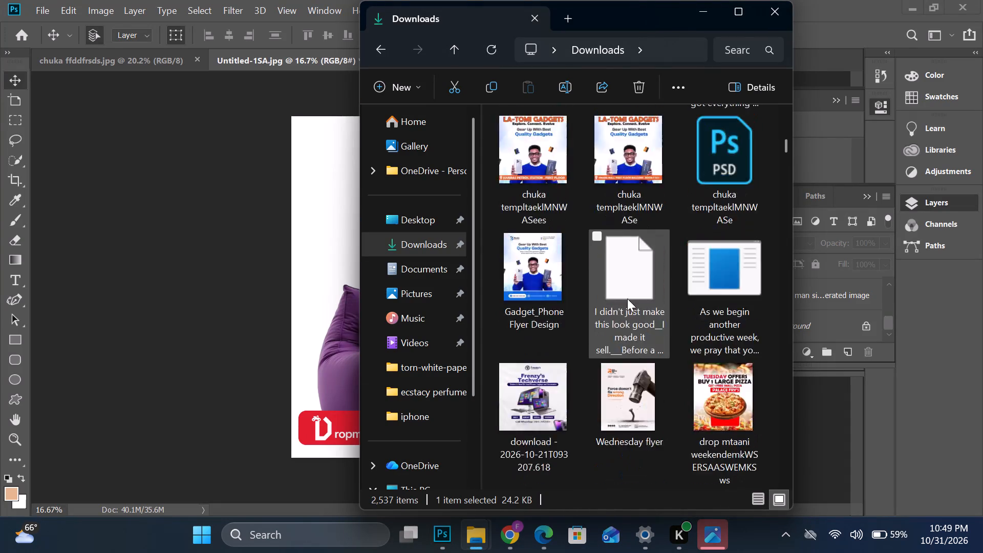
scroll(627, 299, "down", 17)
scroll(635, 288, "down", 13)
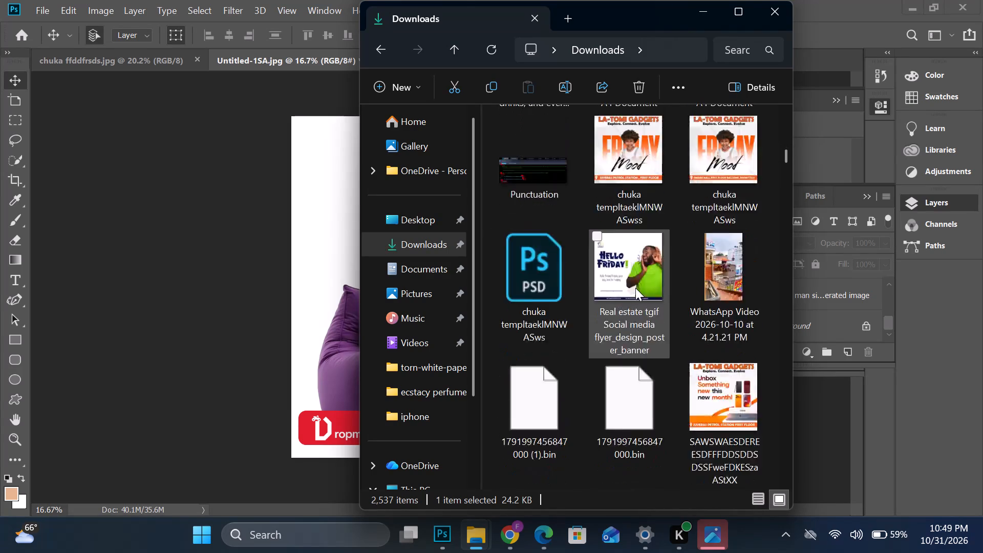
scroll(635, 288, "down", 7)
scroll(635, 288, "up", 5)
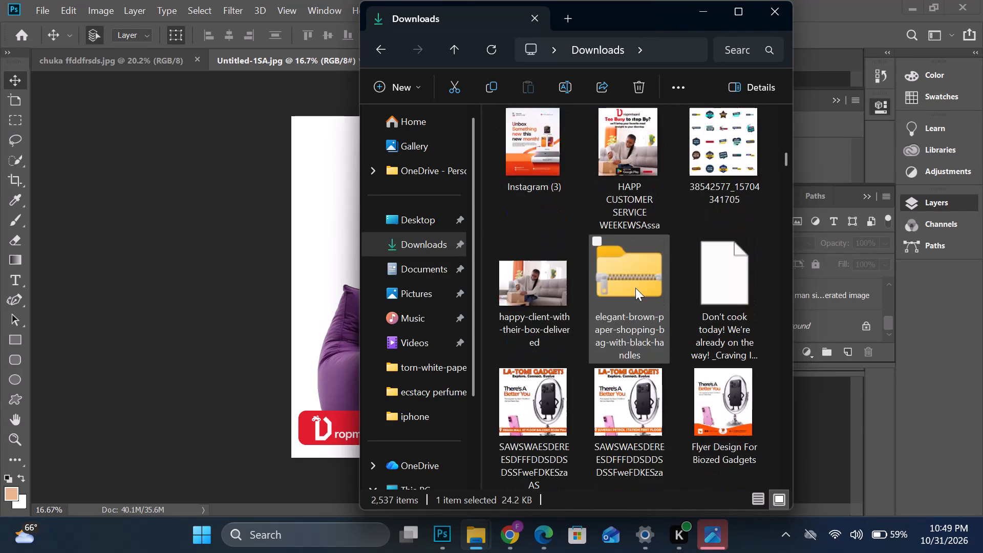
scroll(635, 288, "down", 3)
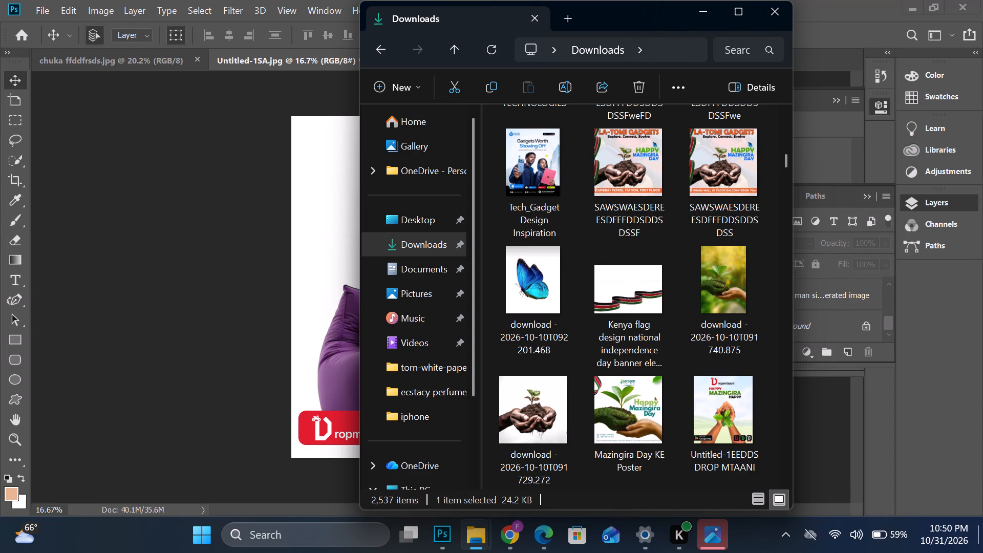
scroll(561, 384, "down", 1)
scroll(561, 384, "up", 2)
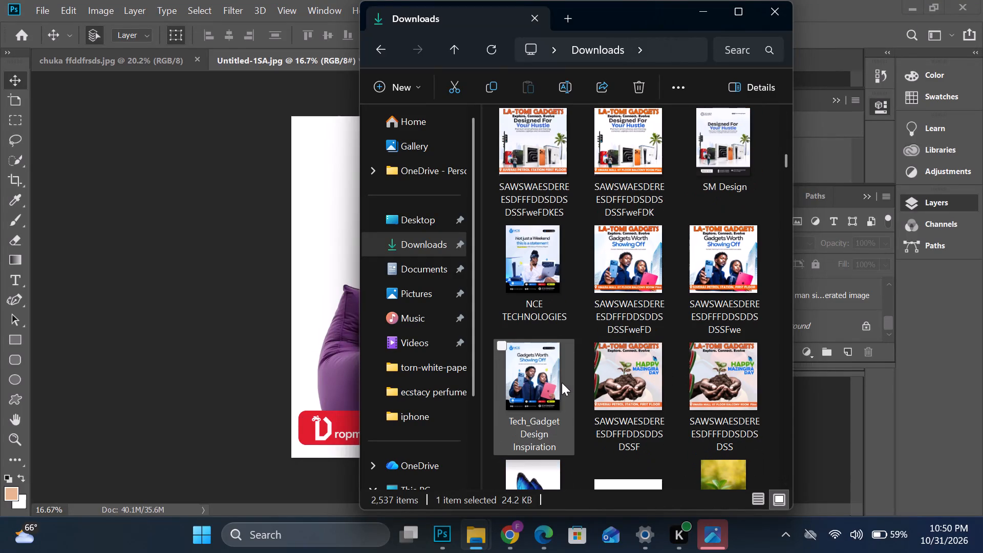
scroll(562, 382, "down", 7)
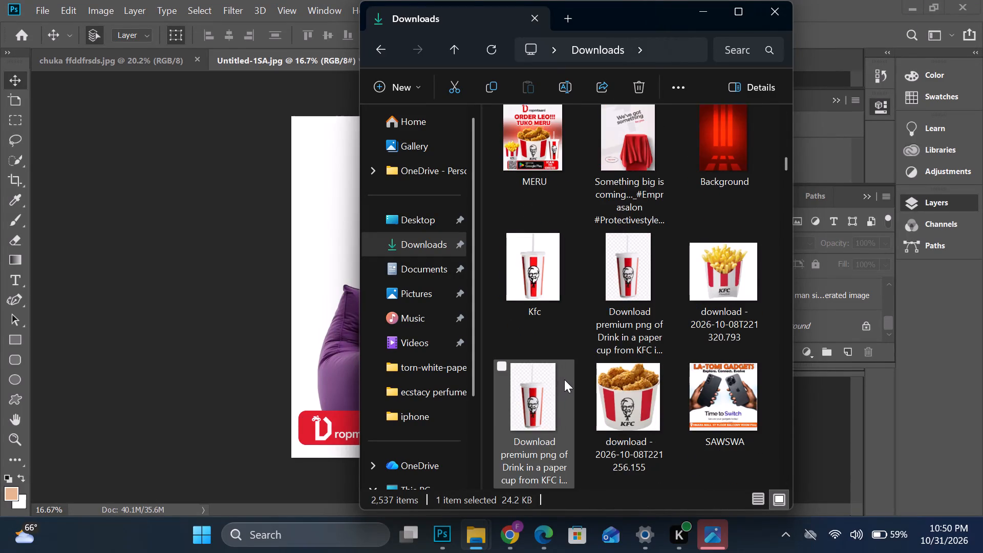
scroll(564, 379, "down", 7)
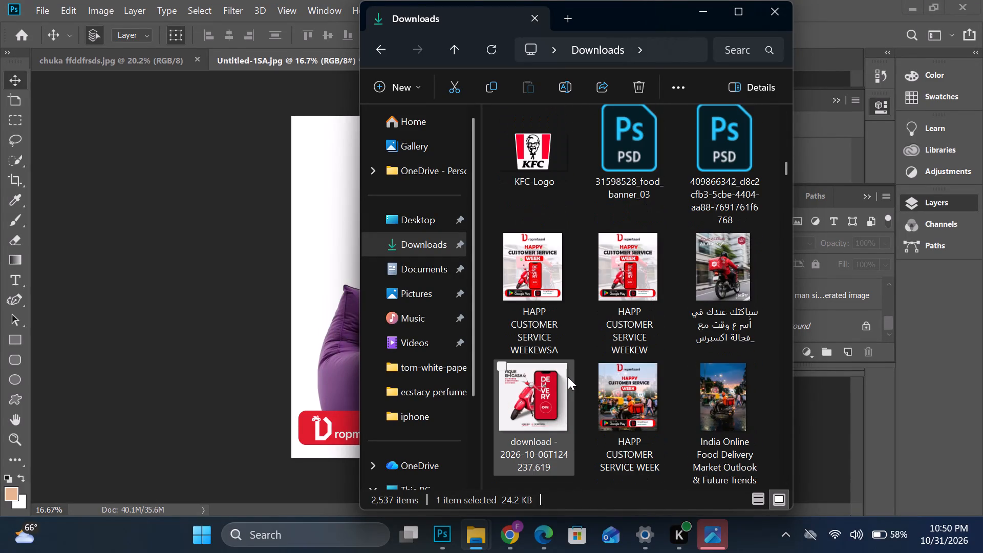
scroll(568, 377, "down", 5)
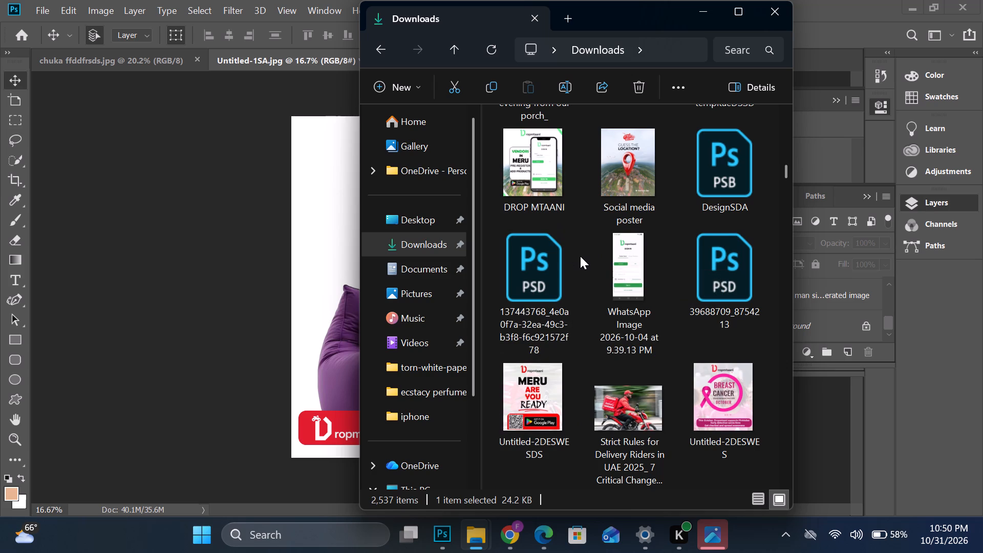
scroll(580, 256, "up", 1)
scroll(580, 257, "down", 2)
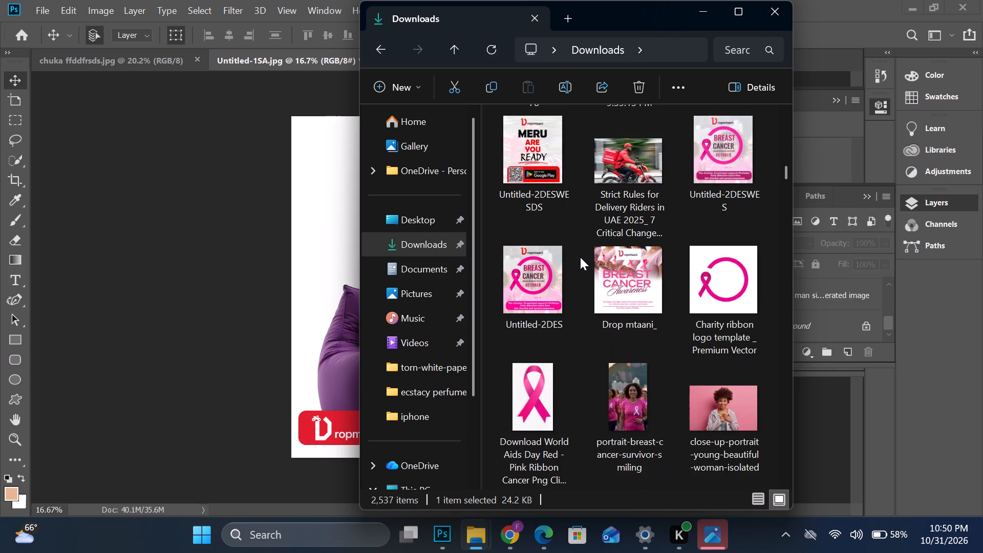
scroll(580, 257, "down", 3)
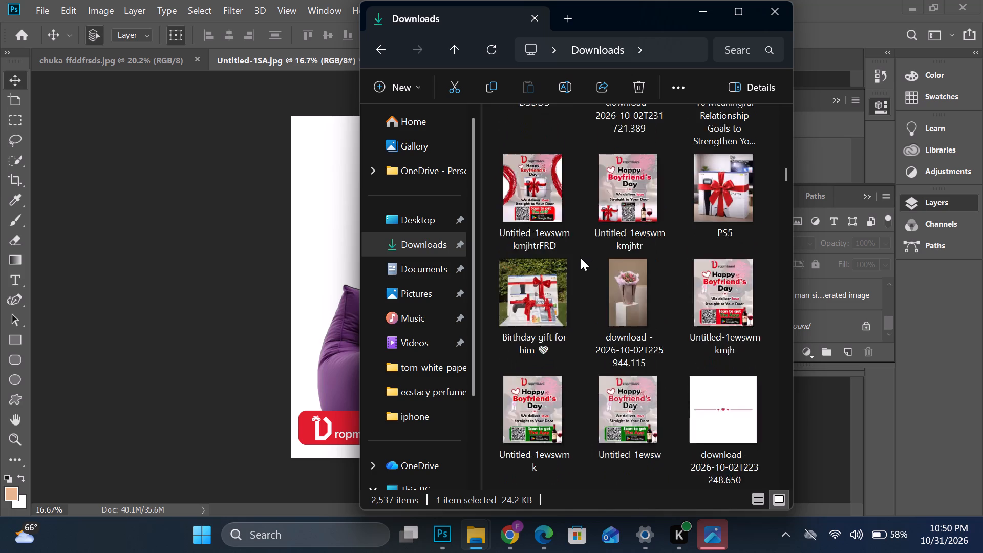
scroll(581, 258, "down", 2)
scroll(581, 257, "up", 1)
scroll(581, 257, "down", 1)
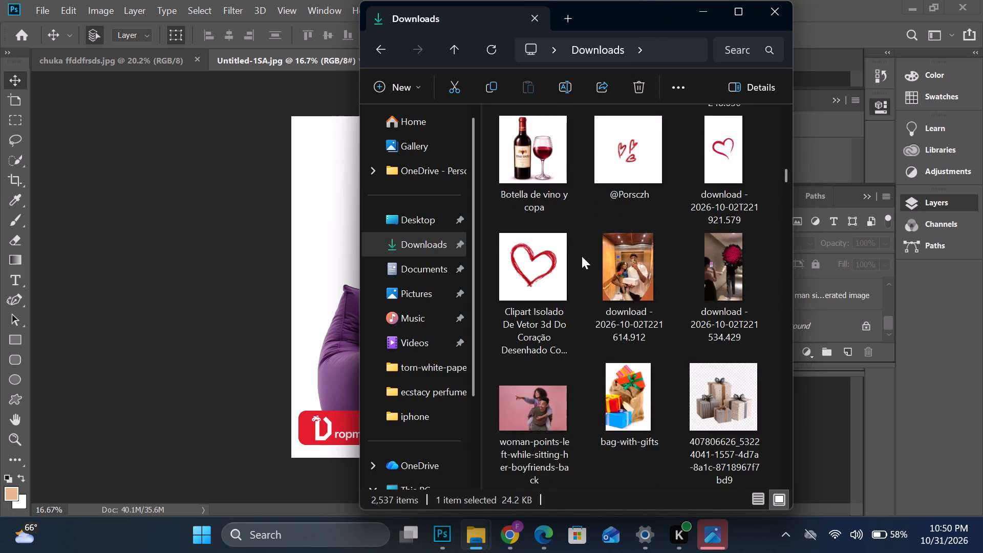
scroll(582, 256, "down", 8)
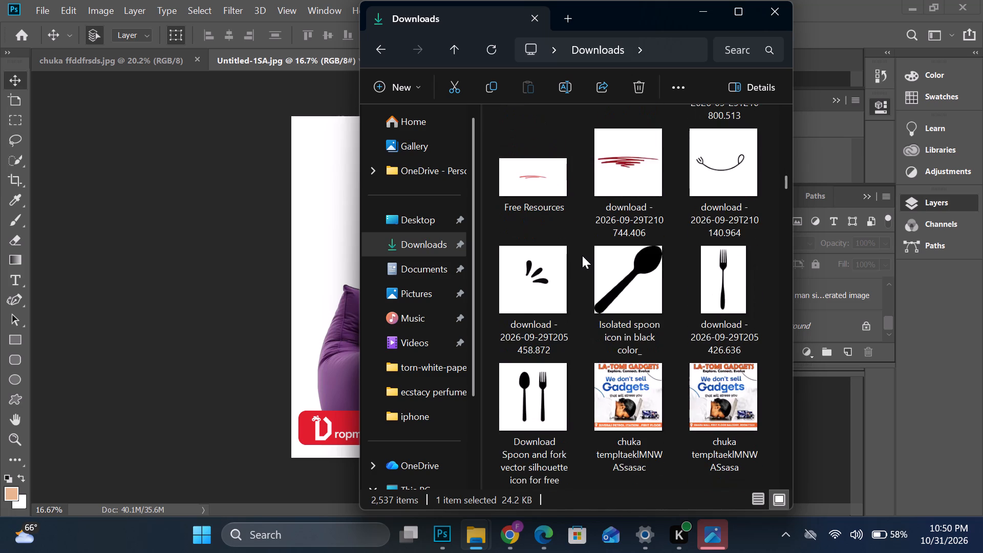
scroll(582, 256, "down", 3)
scroll(645, 239, "up", 4)
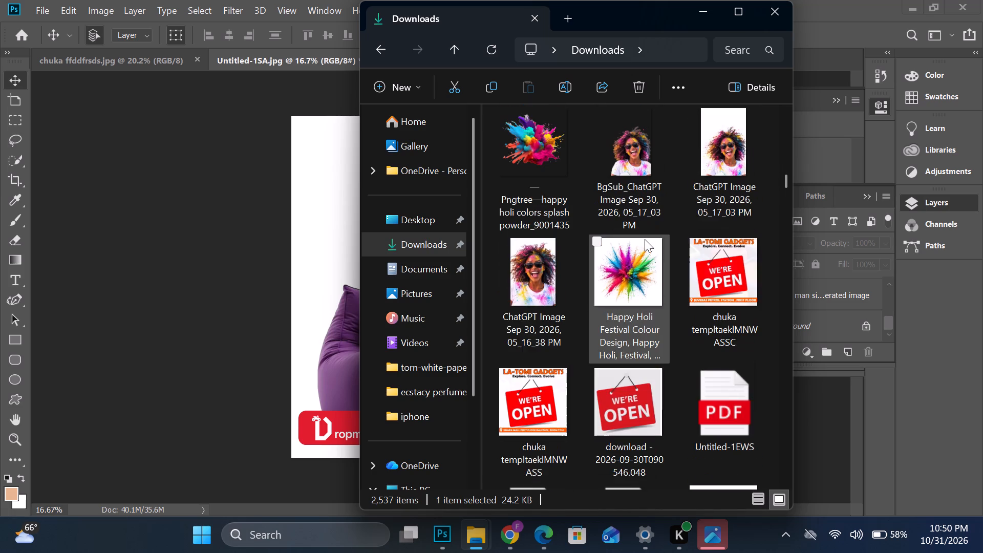
scroll(645, 239, "up", 6)
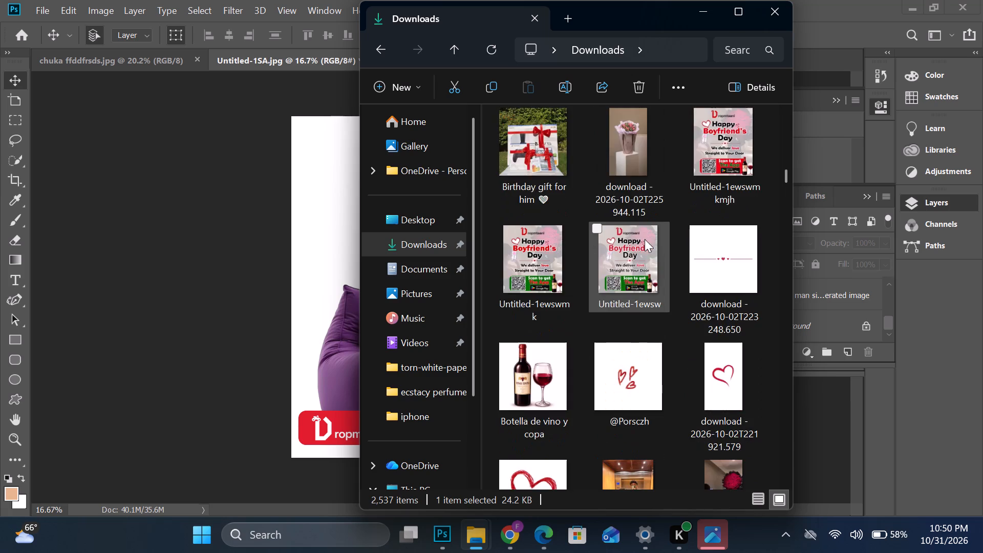
scroll(645, 239, "up", 4)
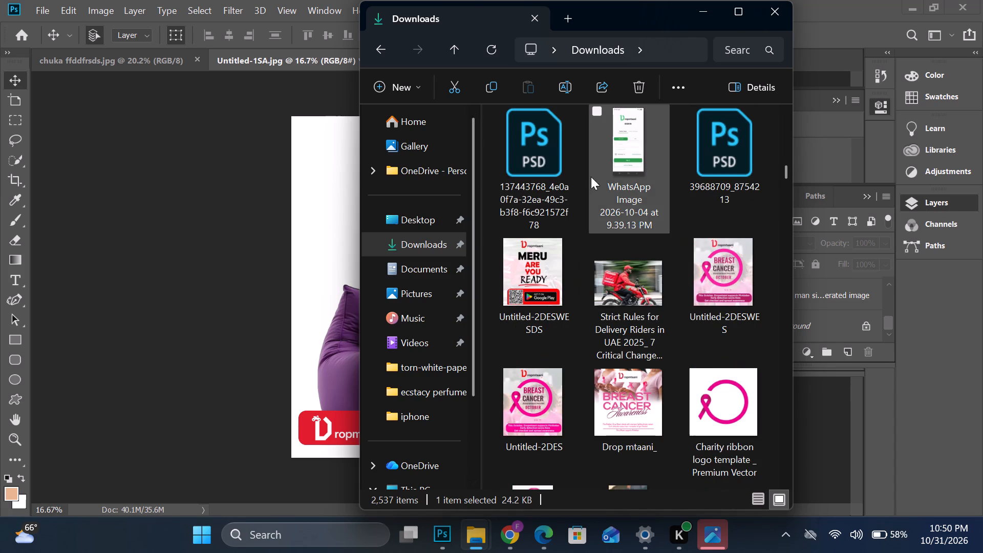
scroll(557, 180, "up", 2)
scroll(557, 180, "down", 1)
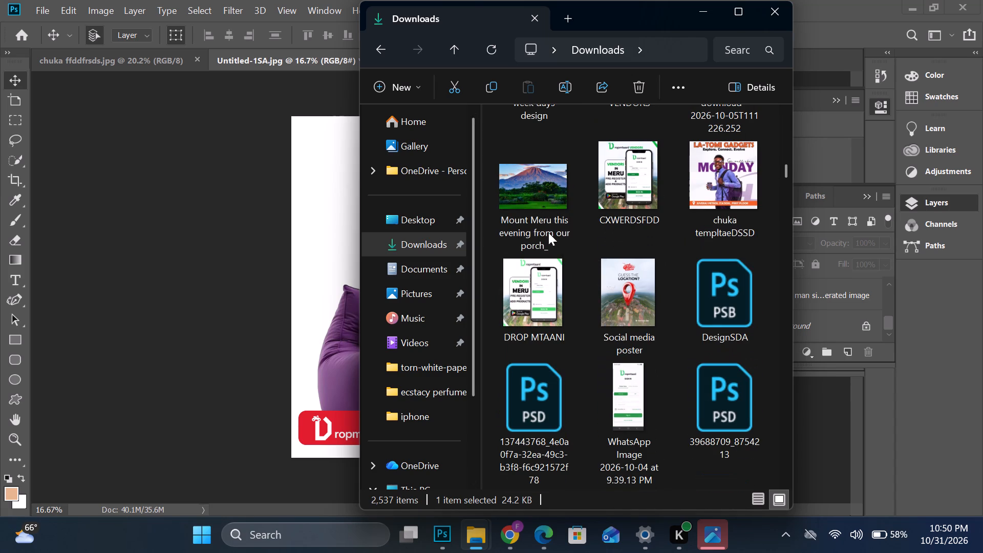
Open DesignSDA from the Downloads folder in Photoshop to inspect its design, and close the document.
double_click(724, 287)
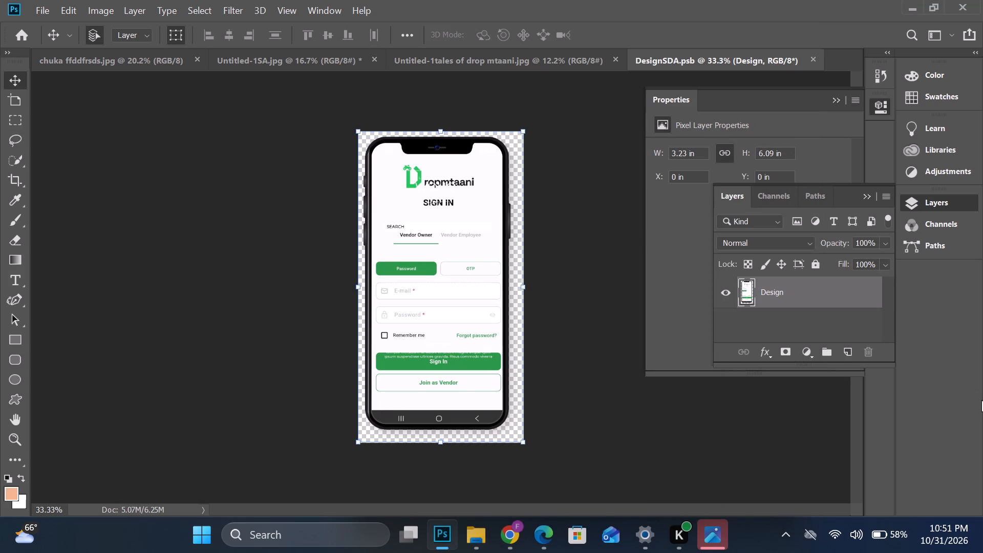
left_click(816, 59)
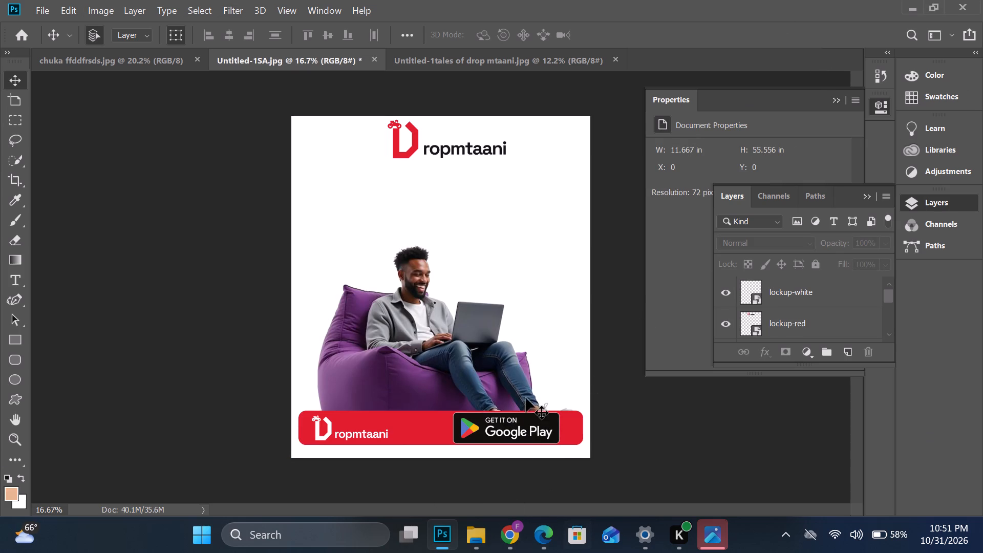
Switch to Chrome.
left_click(520, 539)
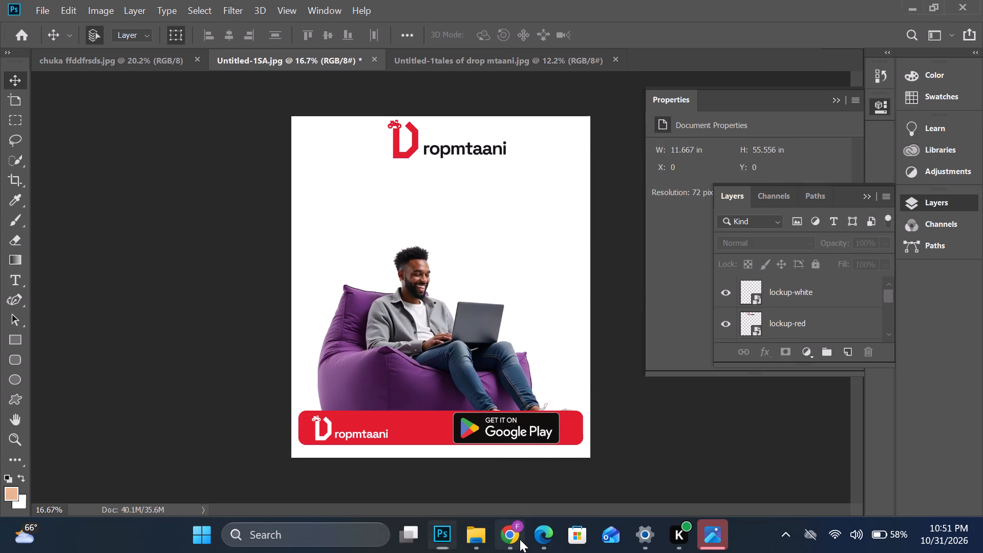
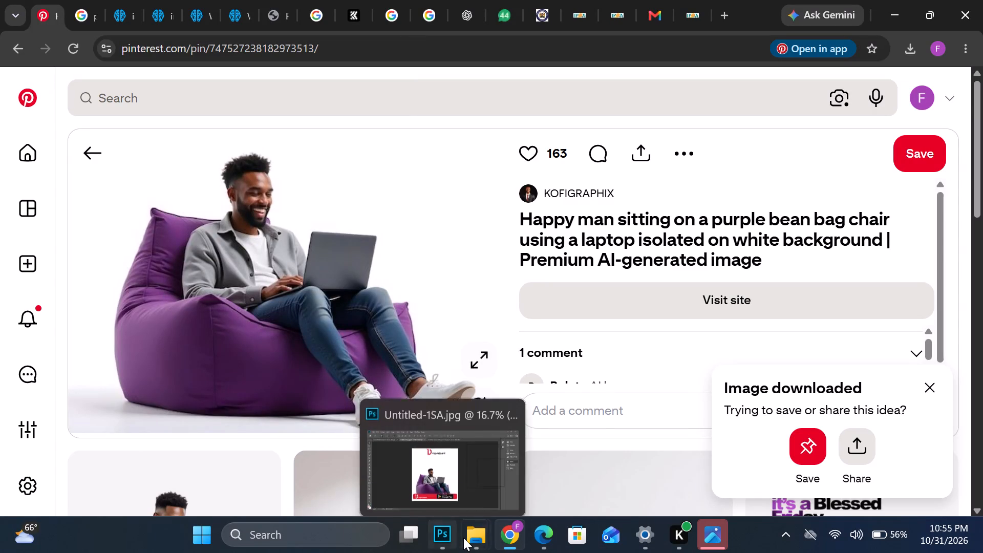
Switch to the Downloads folder, look through its images and design files for graphics usable in the flyer, and return to Photoshop.
left_click(451, 533)
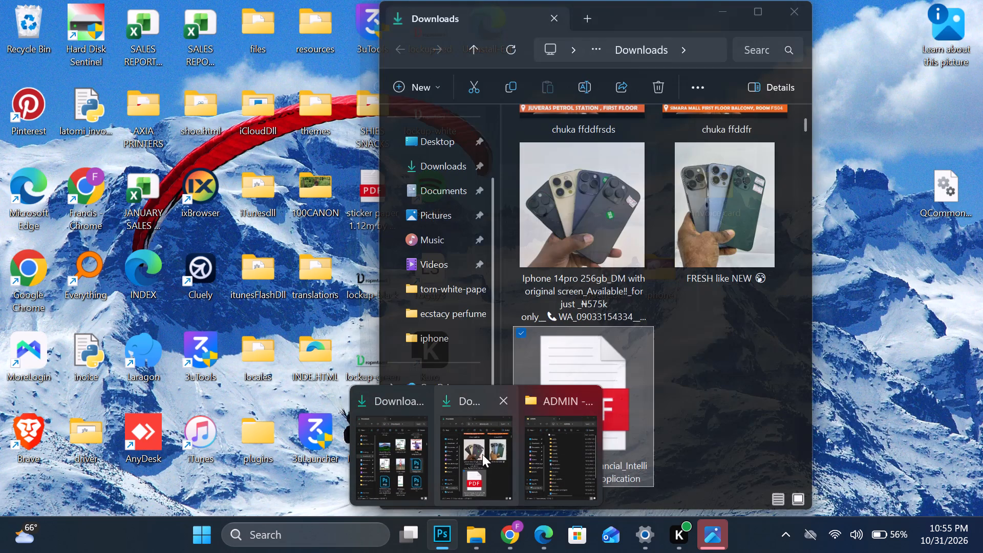
left_click(408, 465)
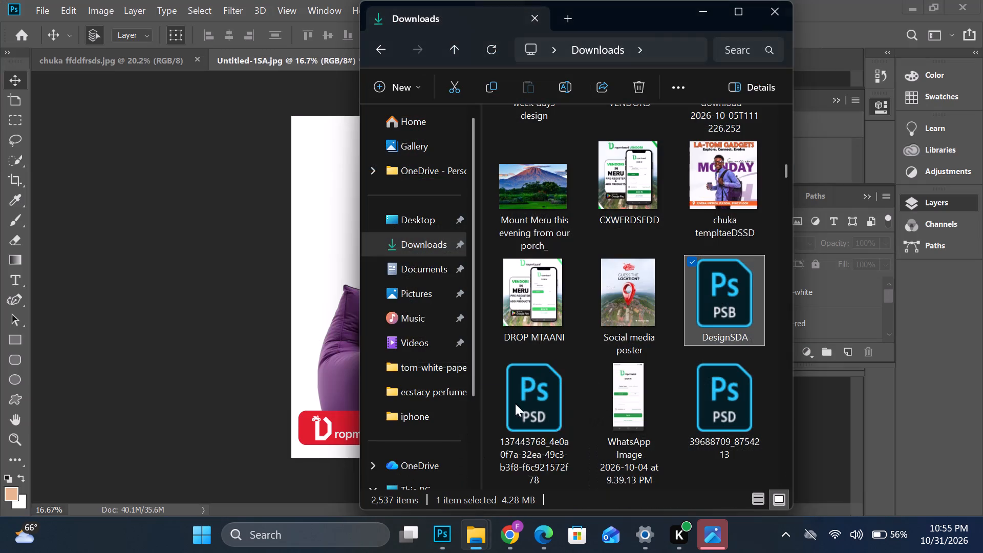
scroll(548, 379, "up", 1)
scroll(548, 379, "down", 2)
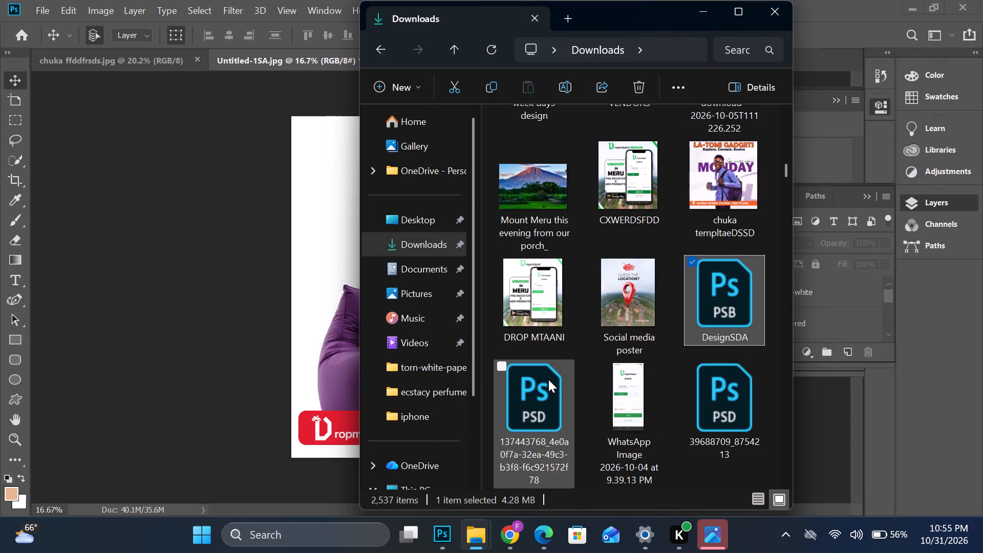
scroll(548, 379, "down", 1)
scroll(548, 379, "up", 2)
scroll(548, 379, "down", 2)
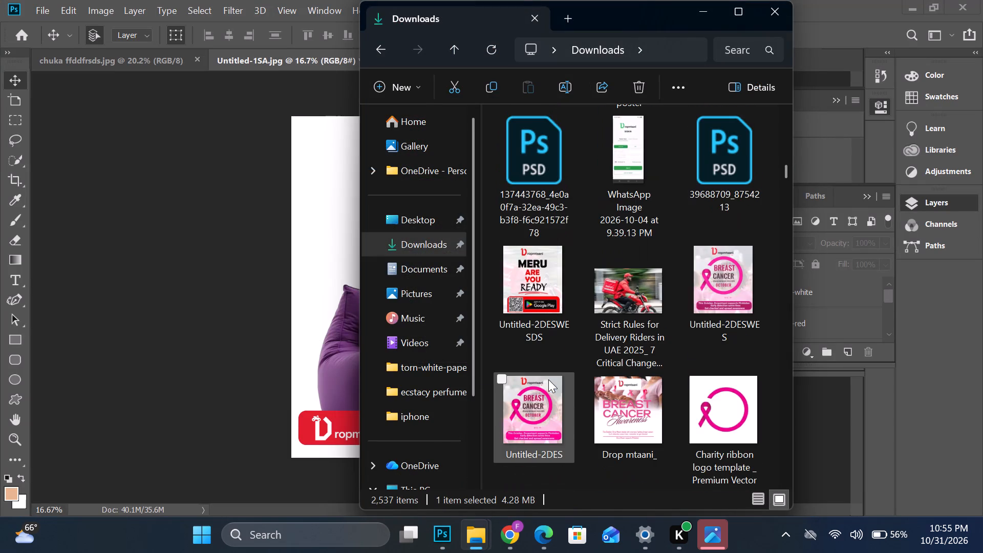
scroll(548, 379, "down", 6)
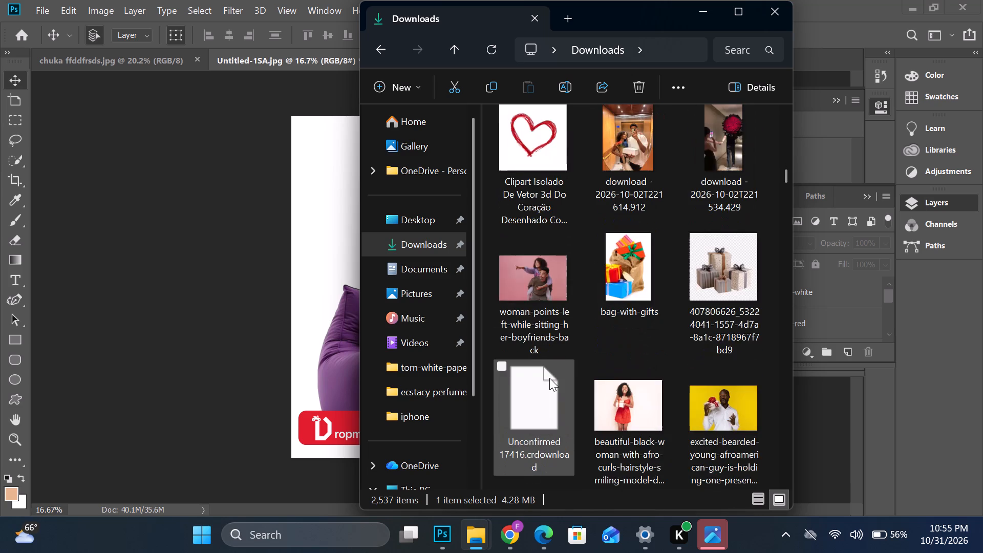
scroll(549, 378, "down", 10)
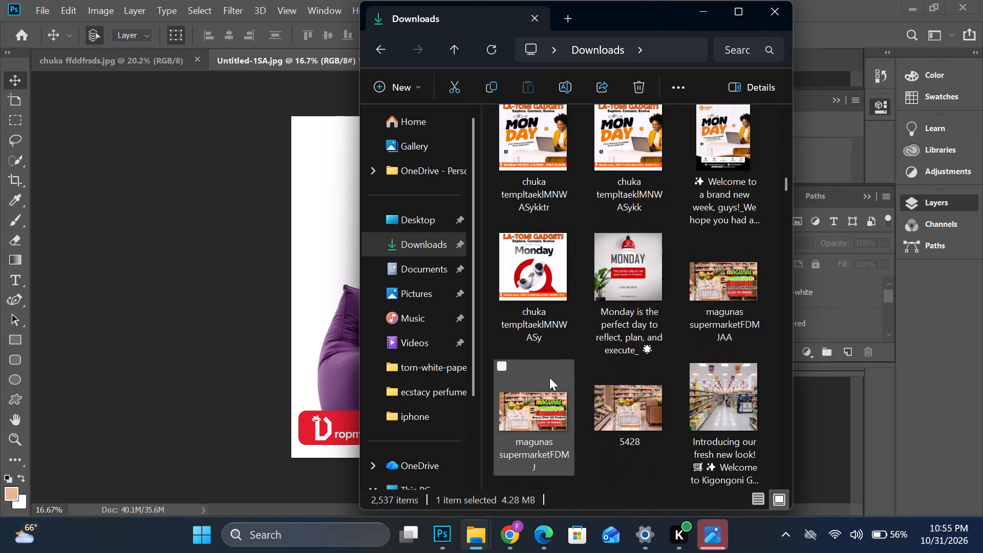
scroll(549, 377, "down", 5)
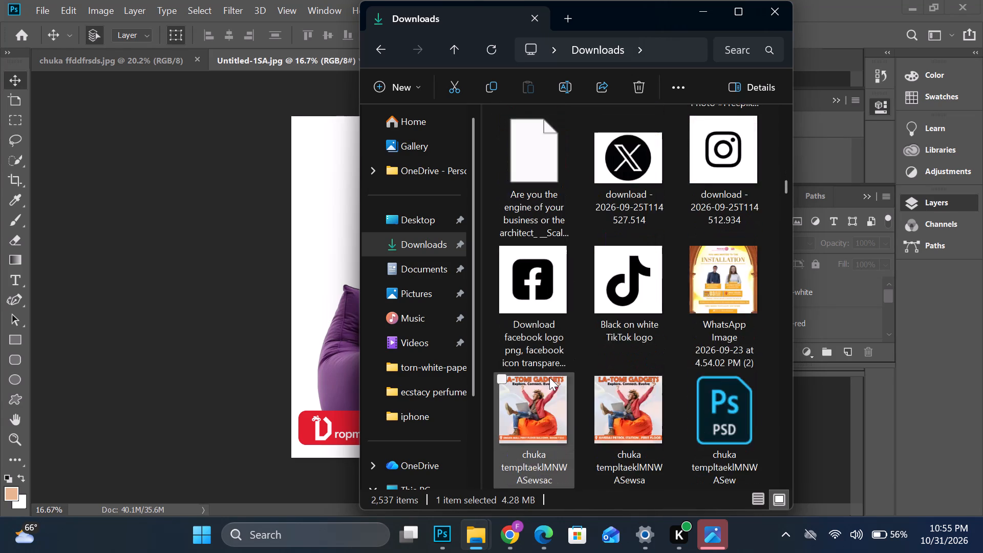
scroll(550, 376, "down", 5)
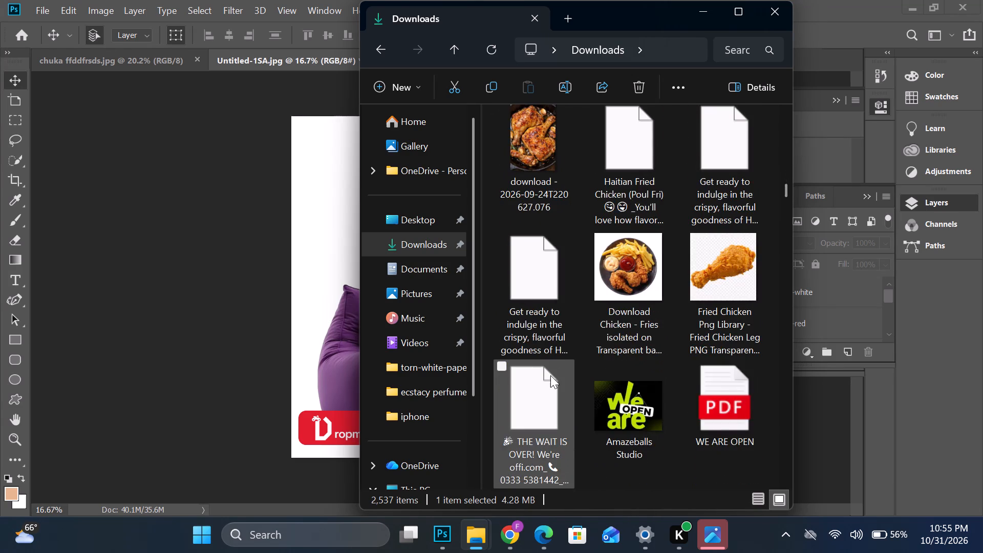
scroll(550, 375, "down", 7)
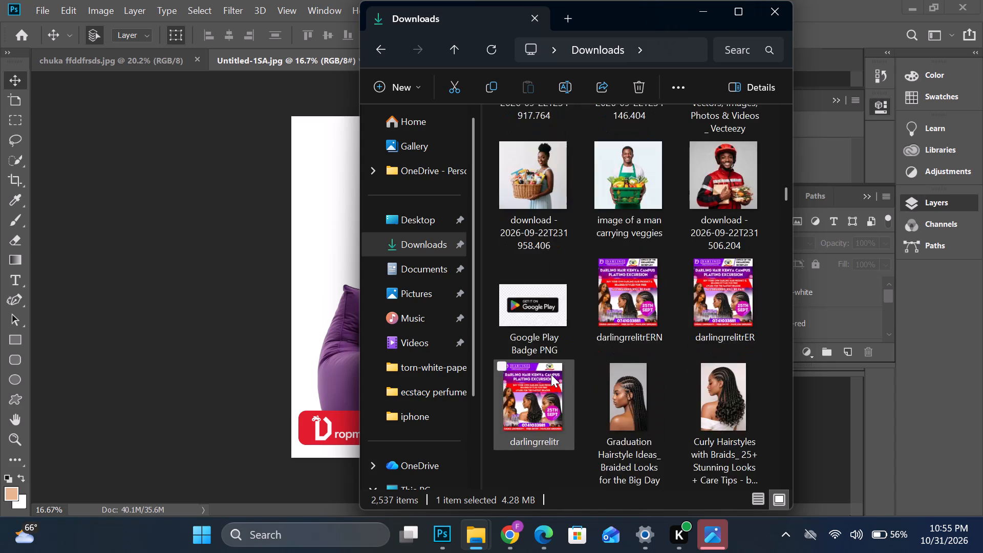
scroll(551, 374, "down", 6)
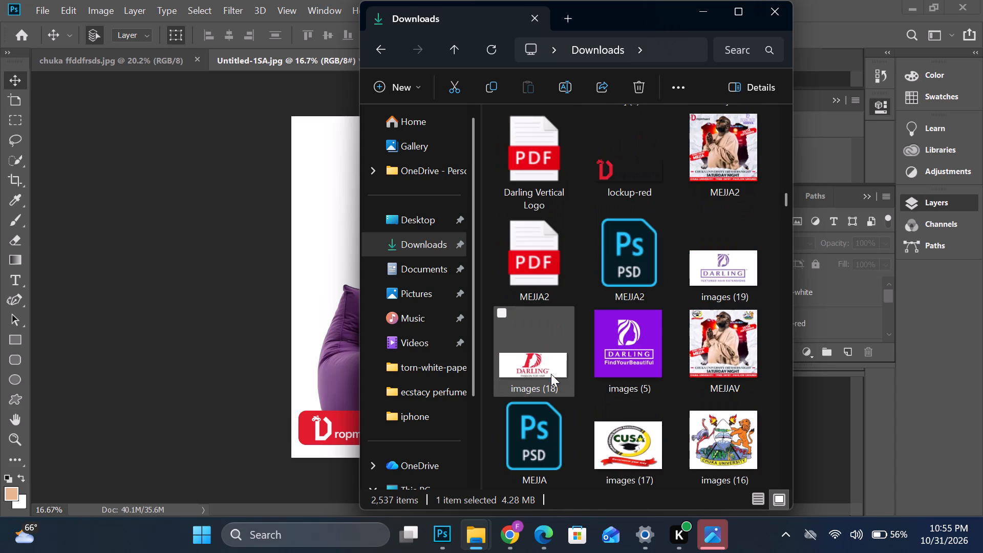
scroll(551, 374, "up", 2)
scroll(551, 374, "down", 3)
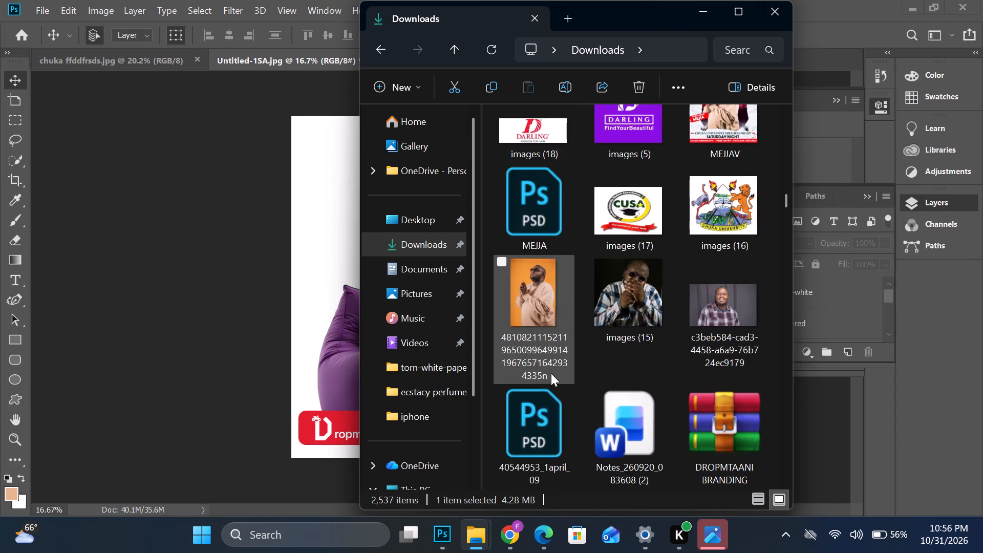
scroll(551, 373, "down", 8)
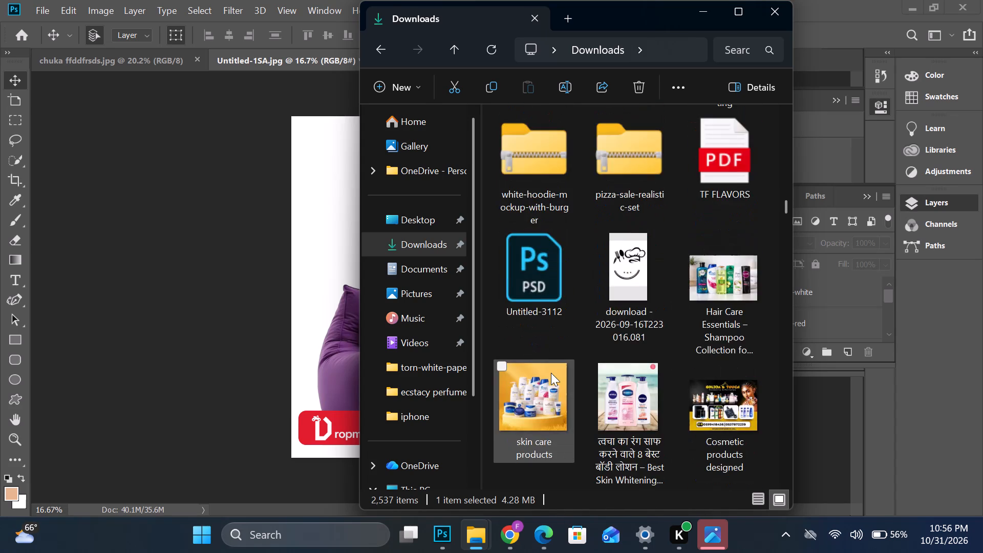
scroll(551, 373, "down", 3)
left_click(329, 289)
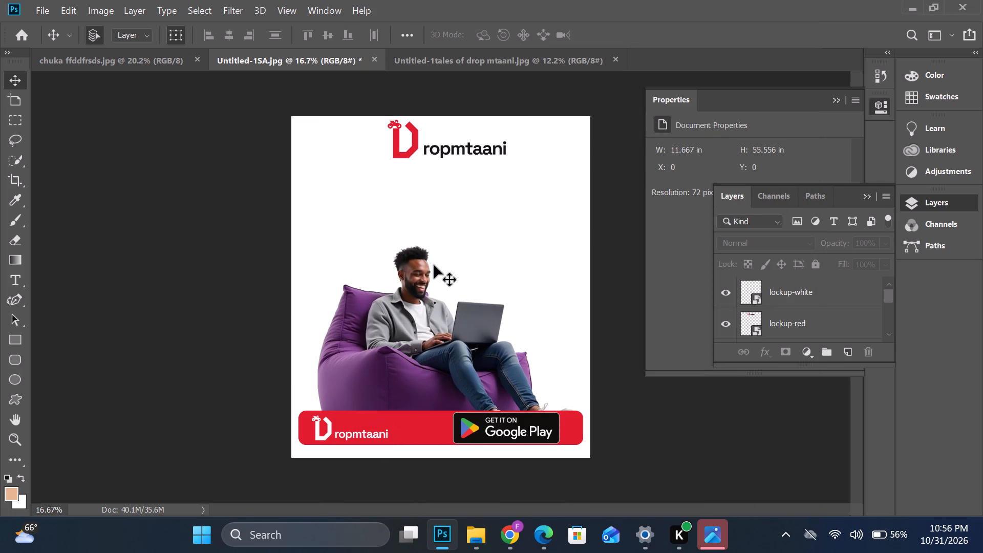
Switch to Chrome and open the dropmtaani.com website in a new tab.
left_click(518, 537)
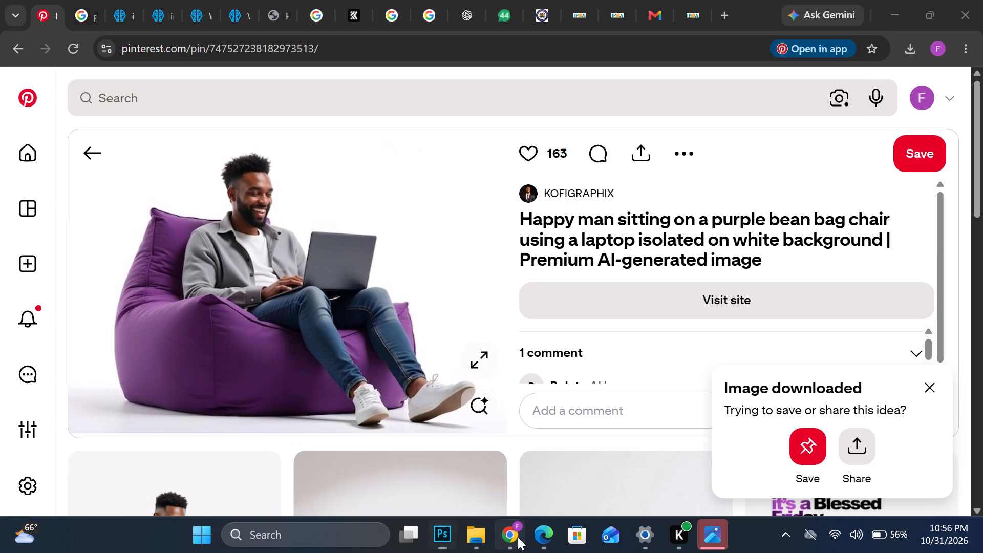
left_click(722, 13)
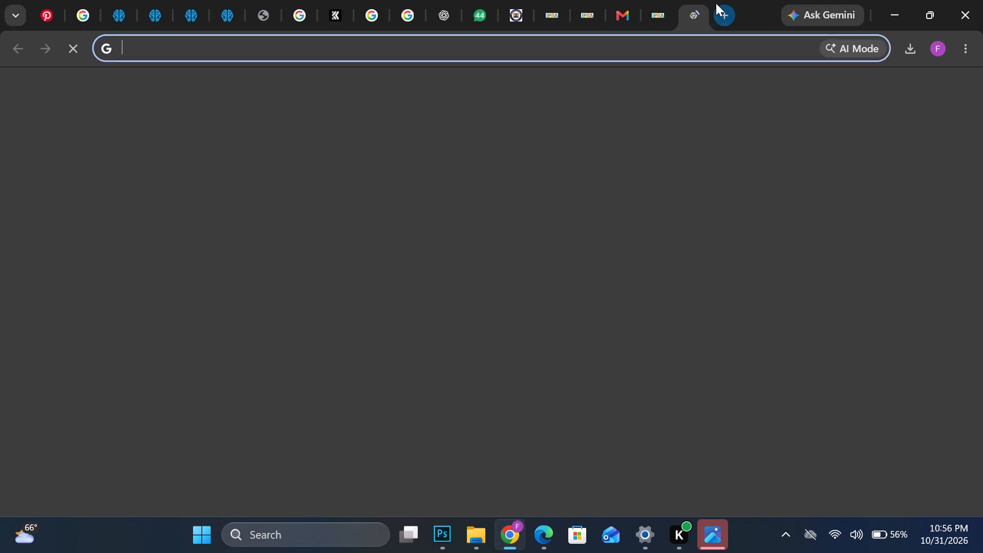
type("dropm")
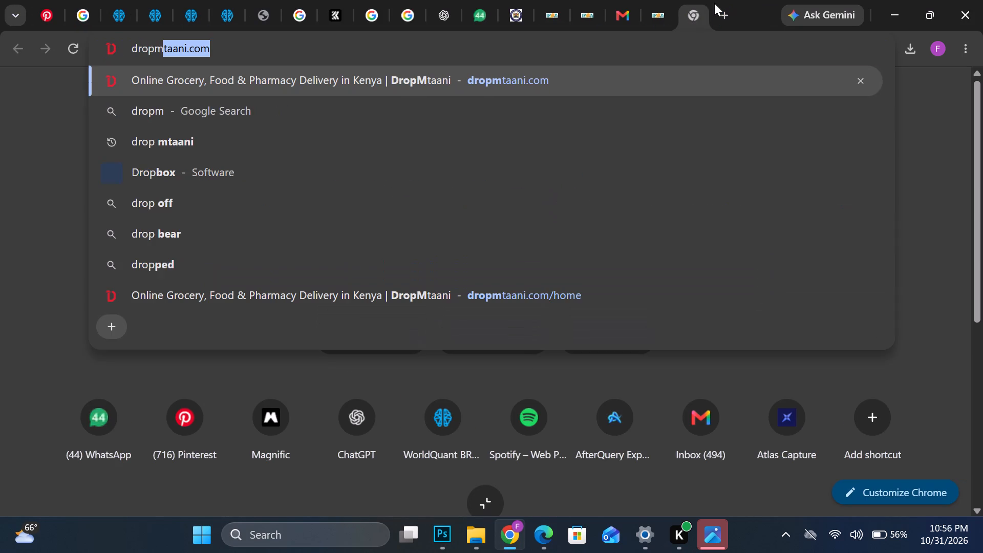
type("taa")
key("Return")
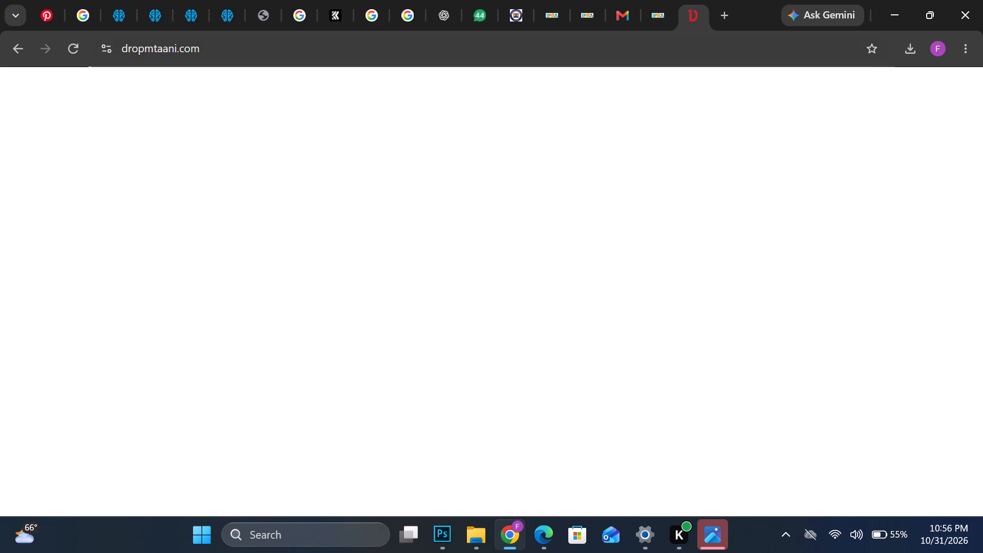
Minimize the Chrome, Photoshop and Downloads folder windows to clear the way towards the desktop.
left_click(900, 16)
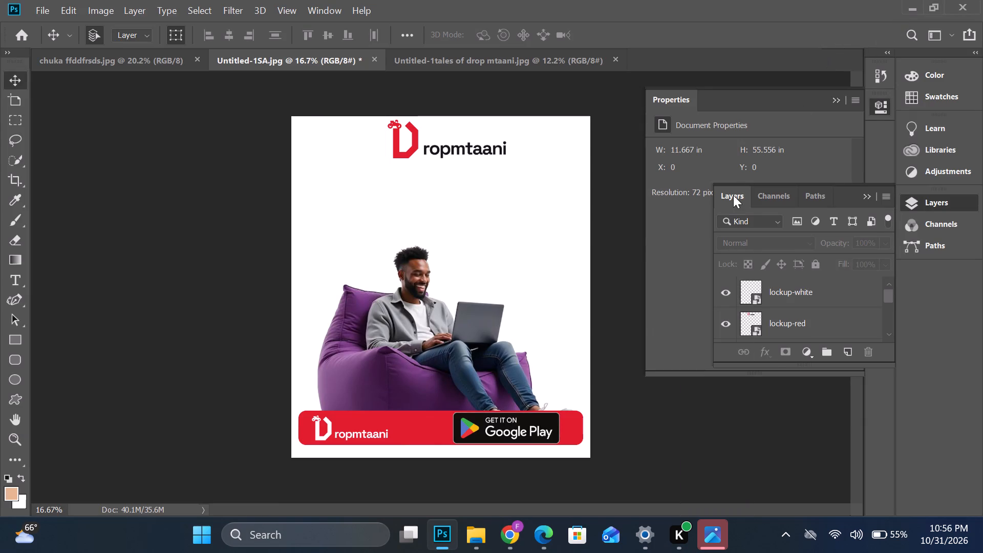
left_click(910, 5)
left_click(714, 8)
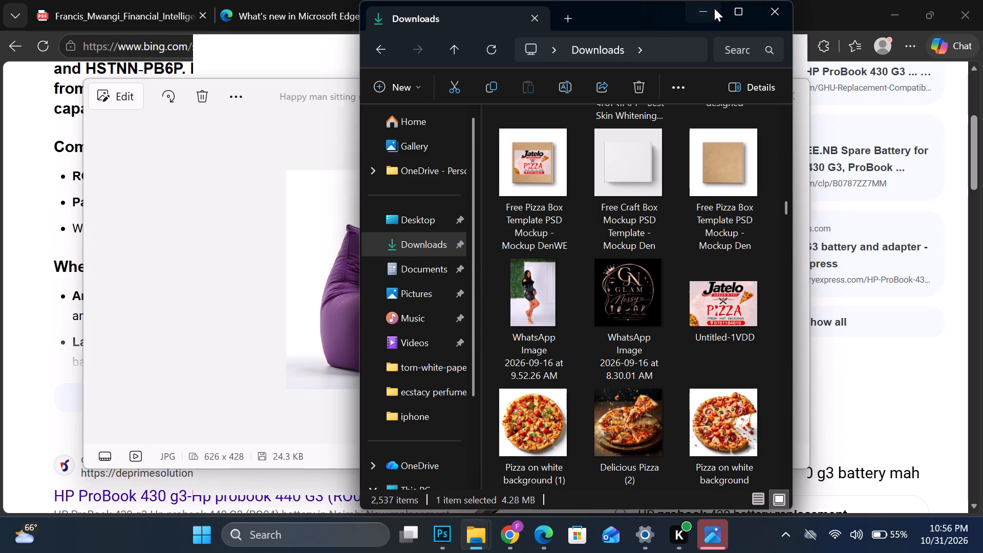
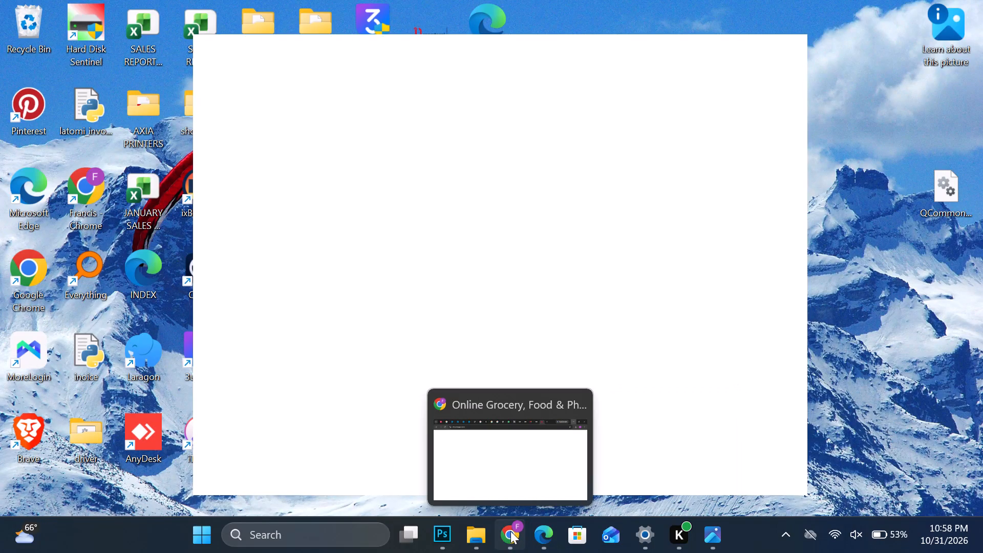
Switch back to the dropmtaani.com page in Chrome, dismiss its notification request and allow location access for this time only.
left_click(508, 531)
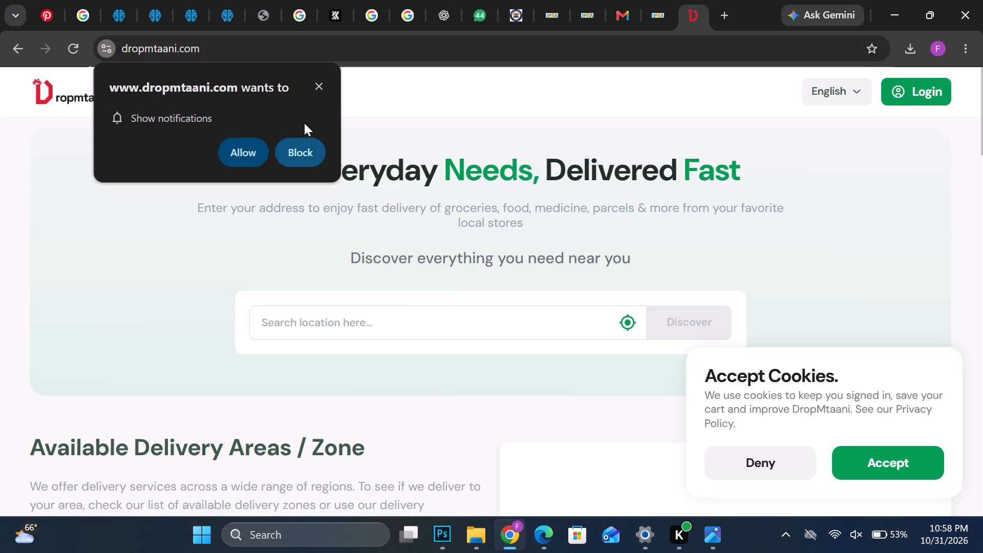
left_click(318, 86)
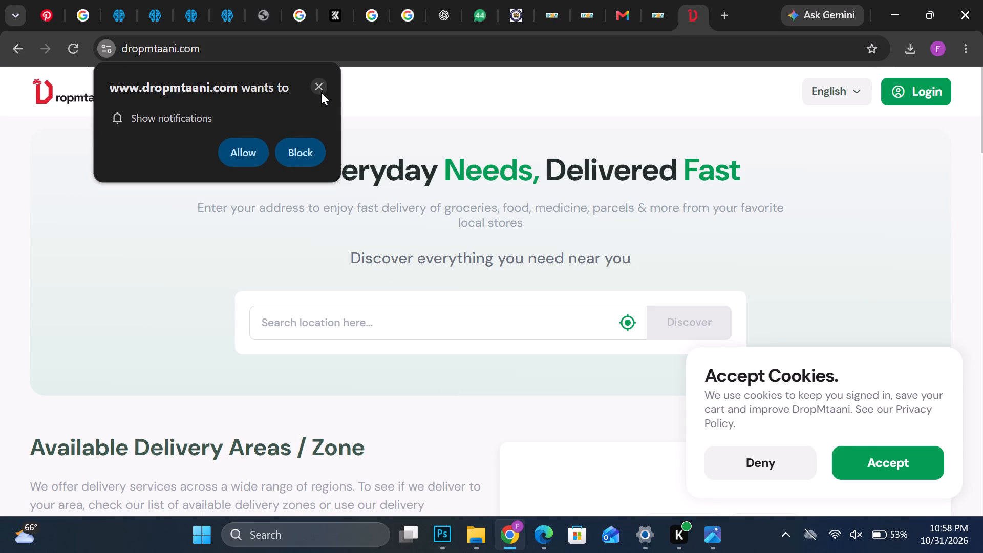
left_click(321, 92)
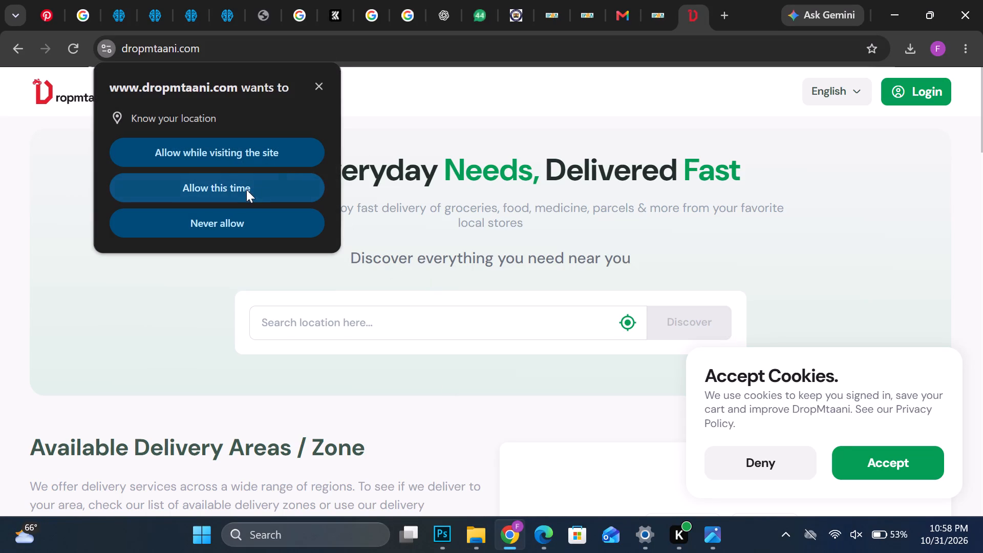
left_click(243, 187)
Search the Dropmtaani site's delivery location field for "chuka".
left_click(390, 335)
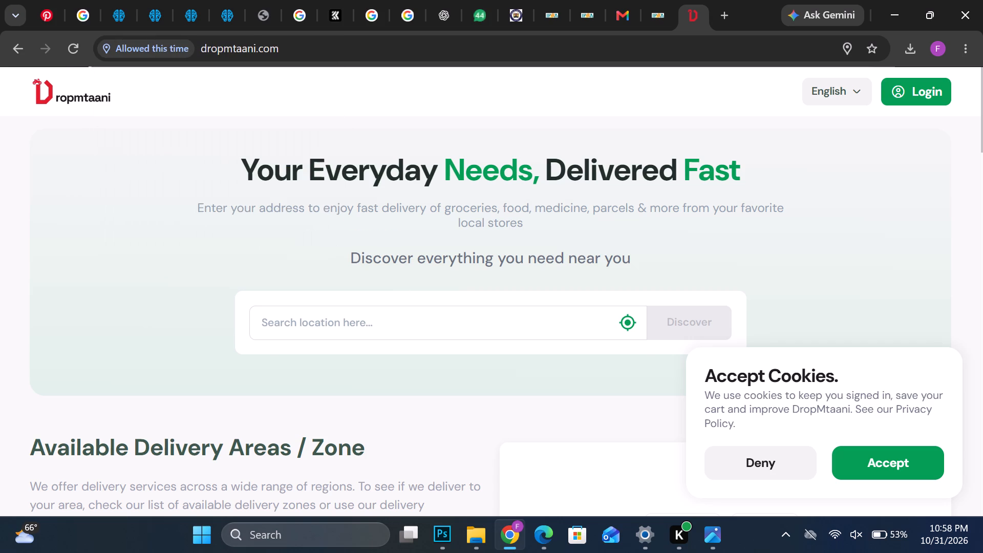
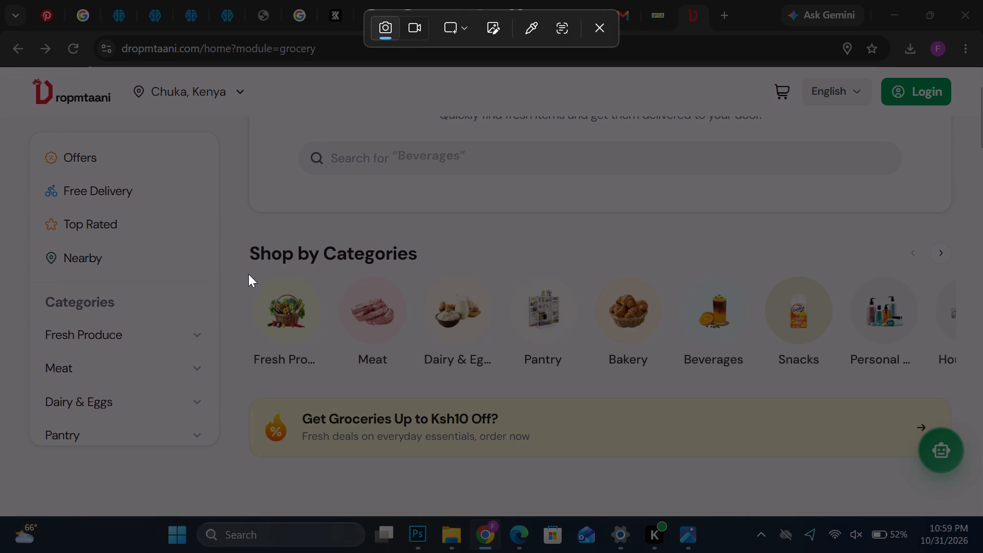
Take a screen snip of the Shop by Categories row, including the category pictures and their labels, and dismiss the capture notification.
left_click_drag(248, 274, 943, 370)
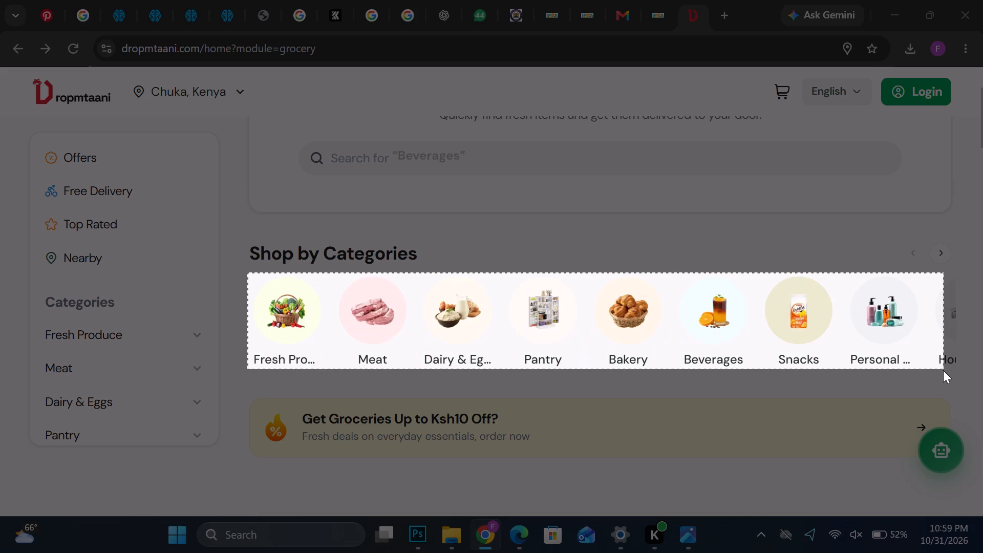
left_click_drag(943, 370, 943, 373)
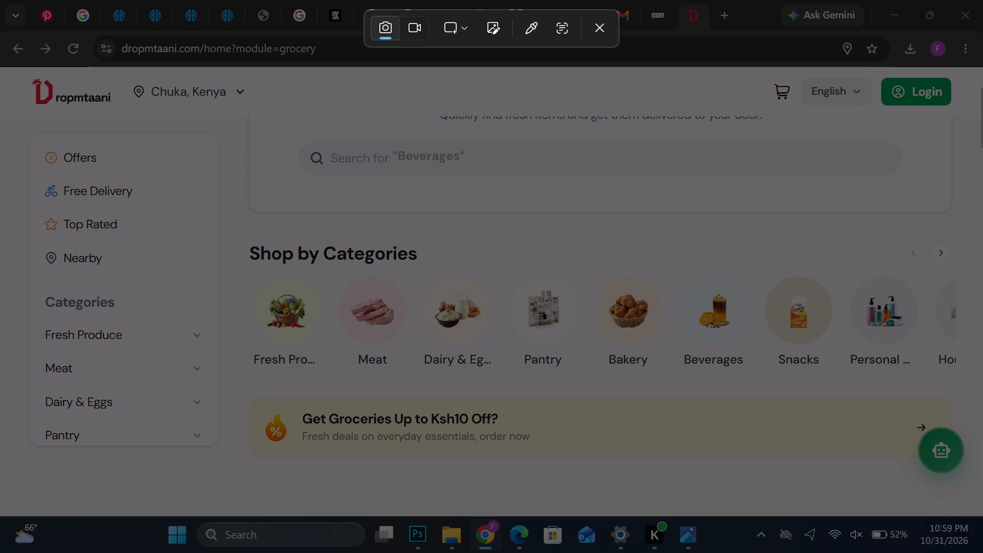
scroll(233, 335, "up", 2)
left_click_drag(240, 271, 943, 352)
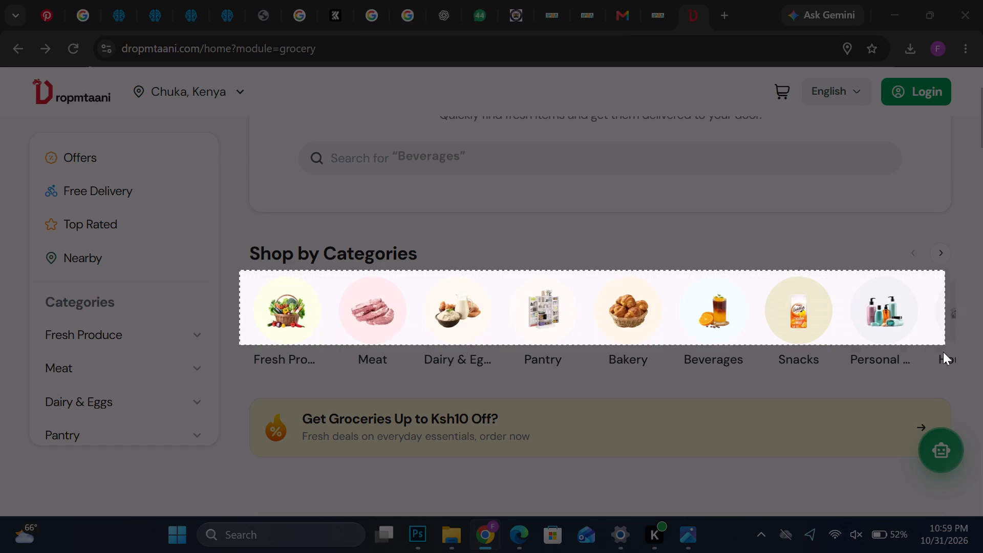
left_click_drag(943, 352, 925, 384)
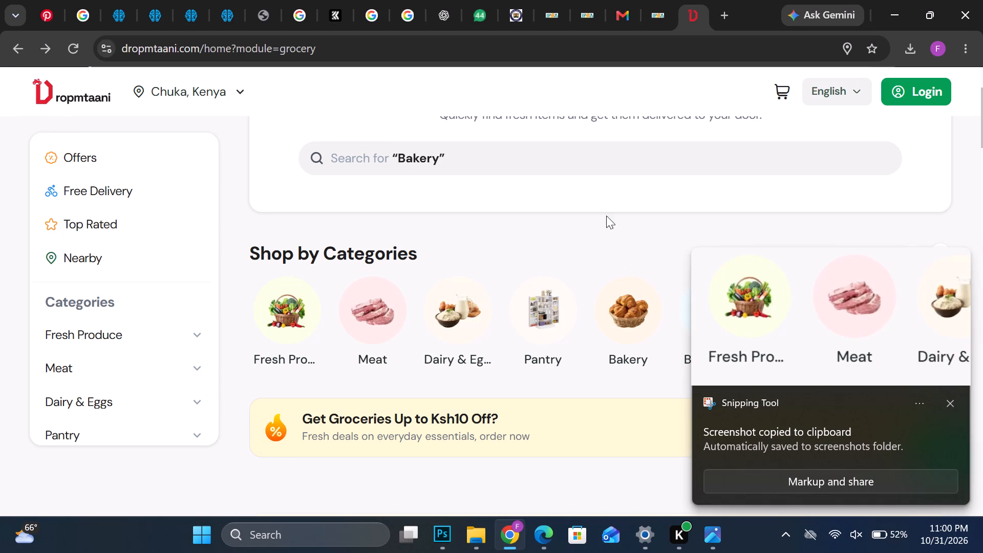
left_click(951, 402)
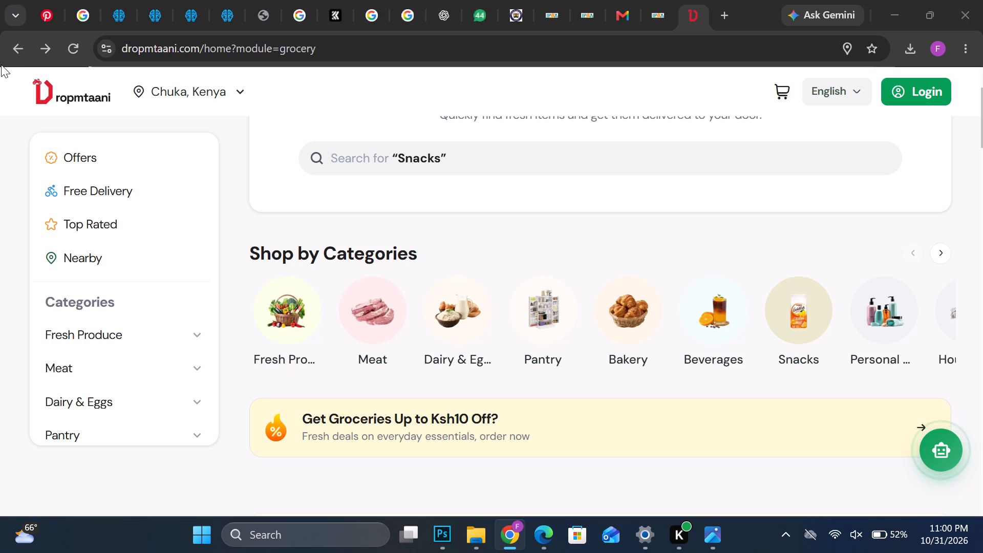
Take a screen snip of the whole visible Dropmtaani grocery page, from the site header down to just above the taskbar.
left_click_drag(2, 73, 184, 78)
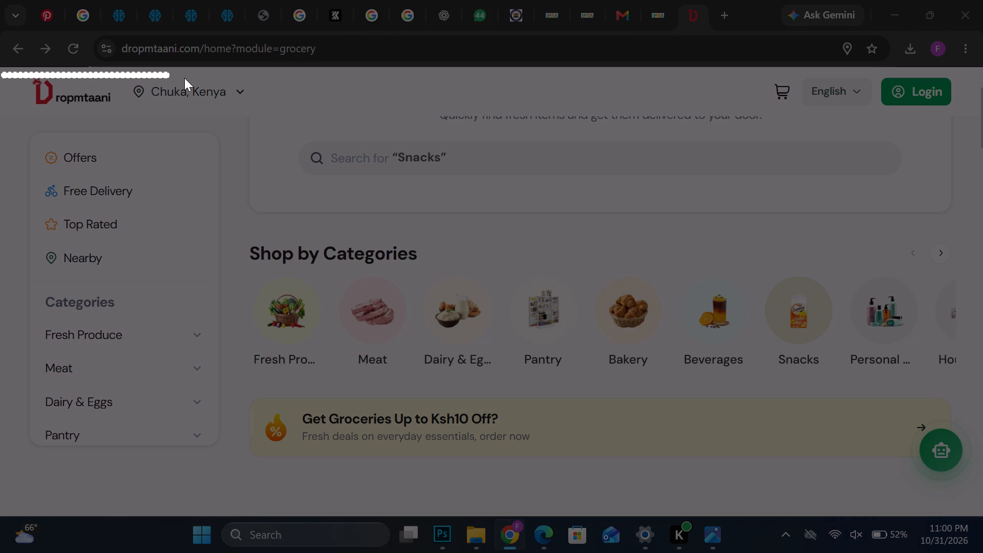
left_click_drag(184, 78, 981, 509)
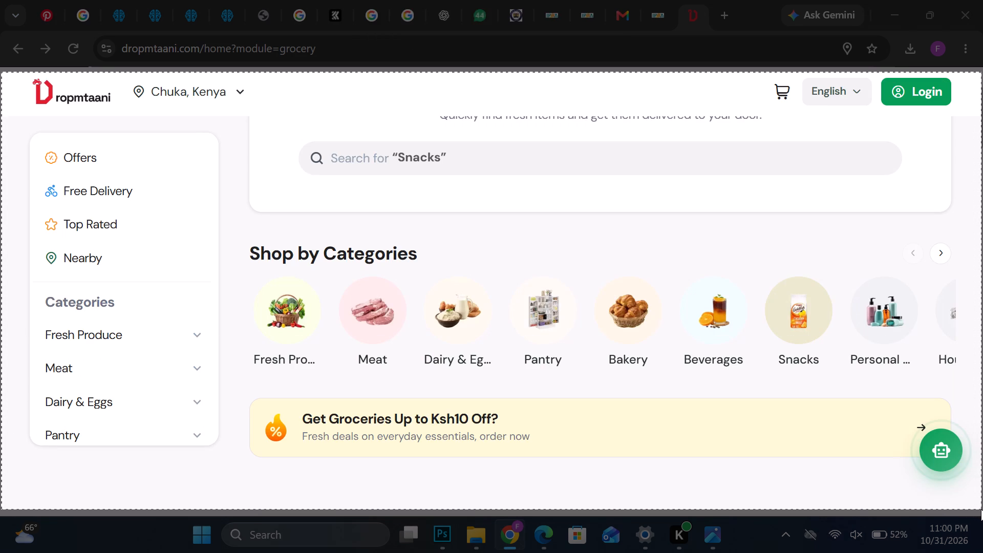
left_click_drag(981, 509, 981, 509)
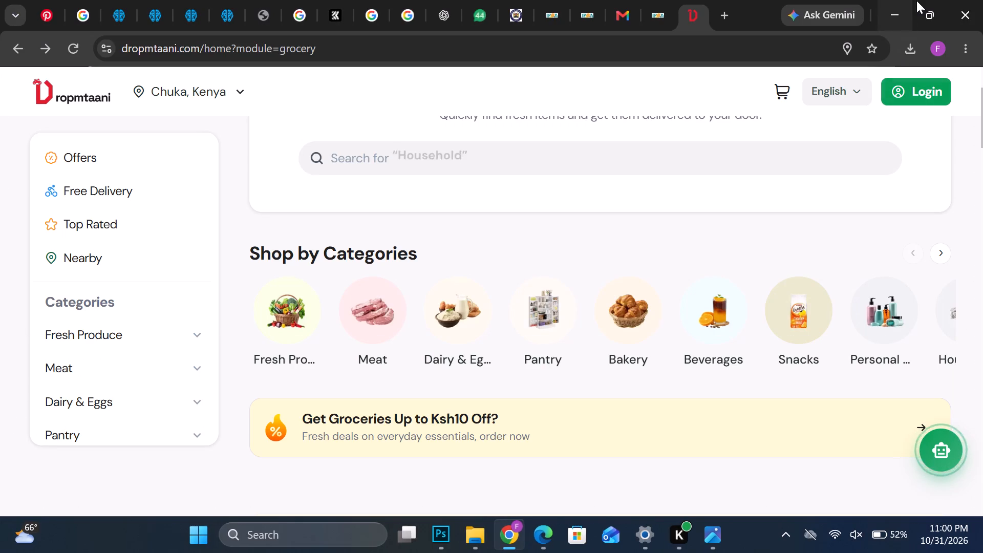
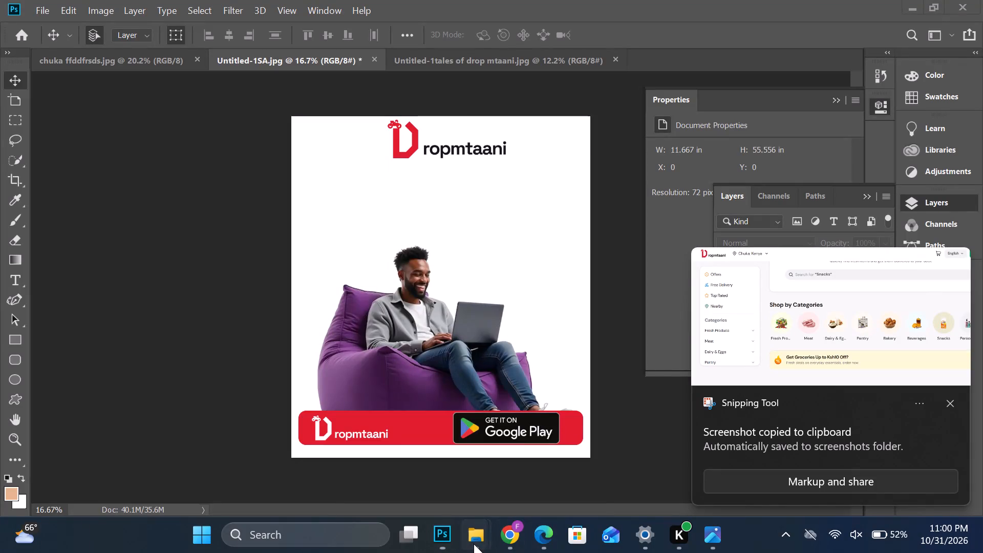
left_click(416, 455)
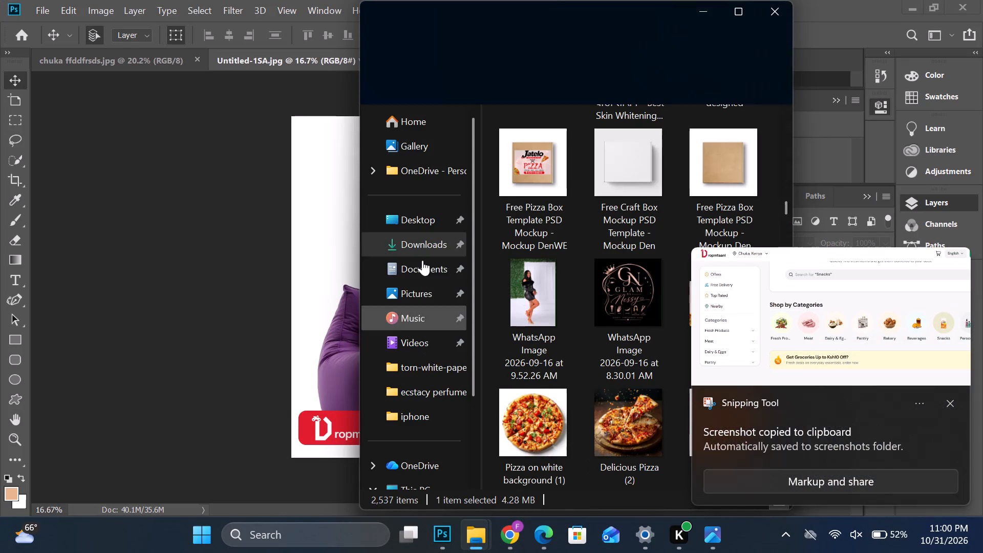
left_click(432, 250)
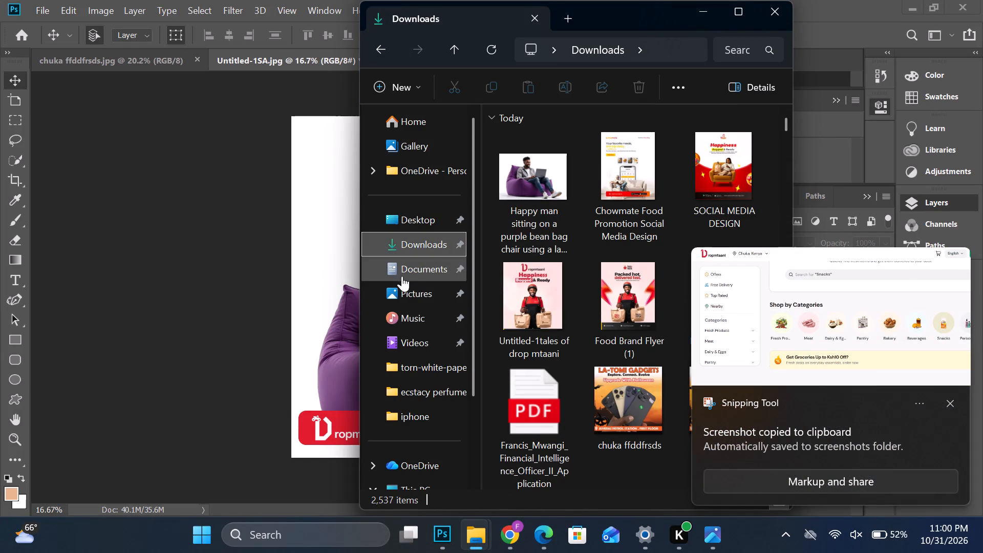
left_click(420, 302)
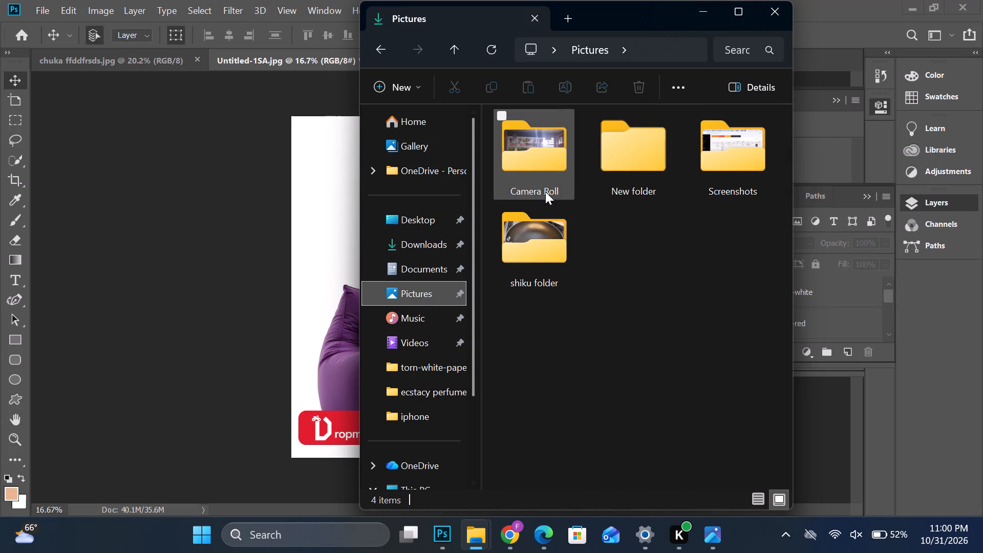
double_click(713, 175)
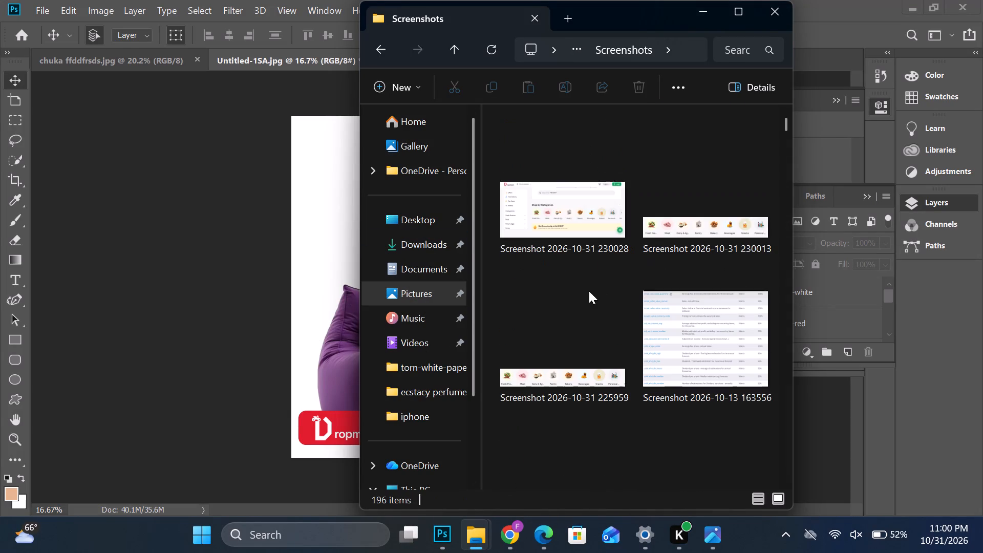
left_click(578, 205)
left_click_drag(588, 206, 340, 299)
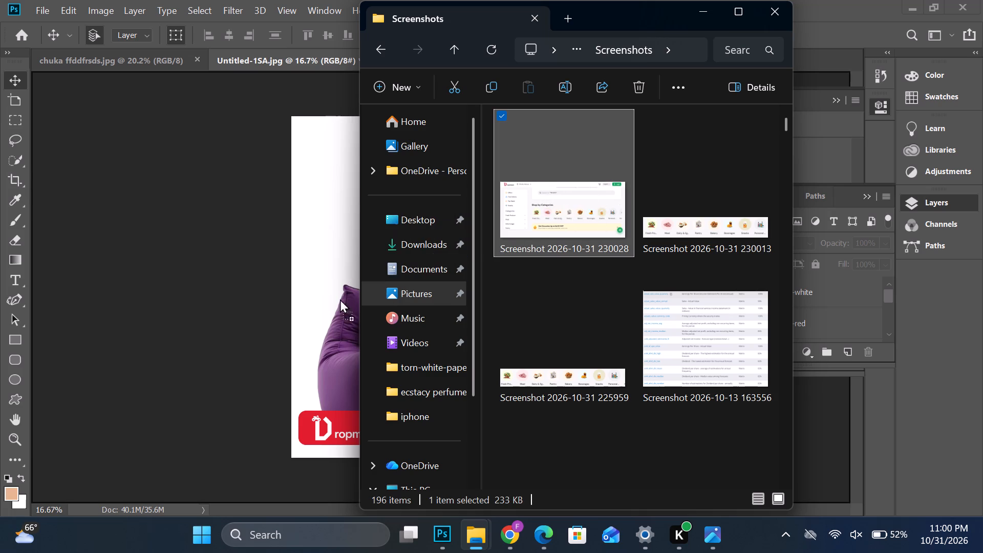
left_click_drag(340, 299, 323, 304)
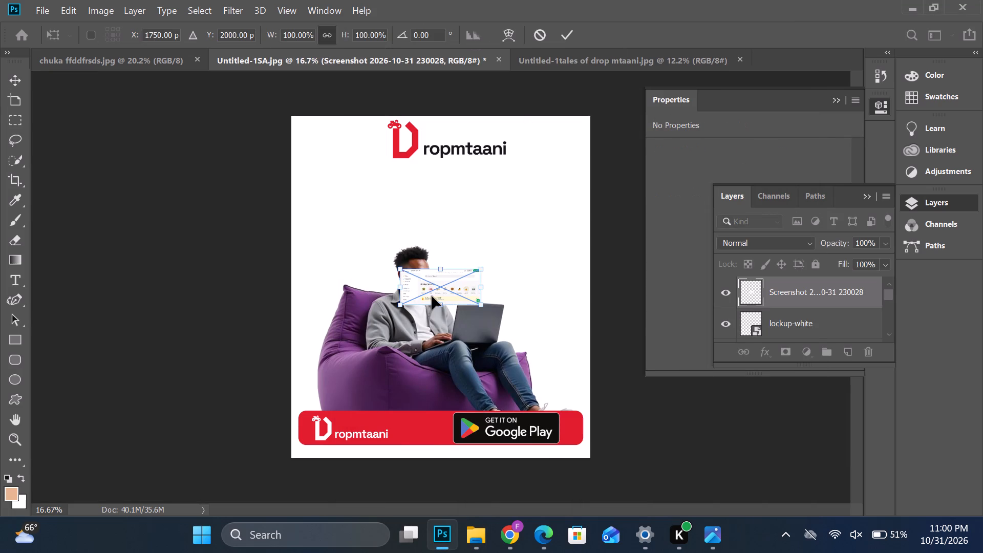
left_click_drag(437, 301, 423, 418)
left_click_drag(435, 348, 453, 341)
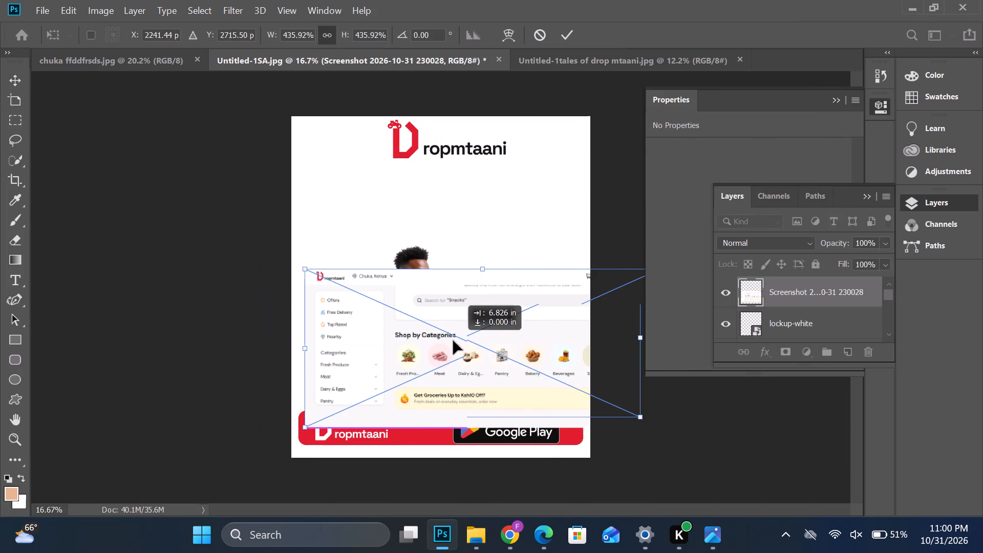
left_click_drag(453, 341, 447, 331)
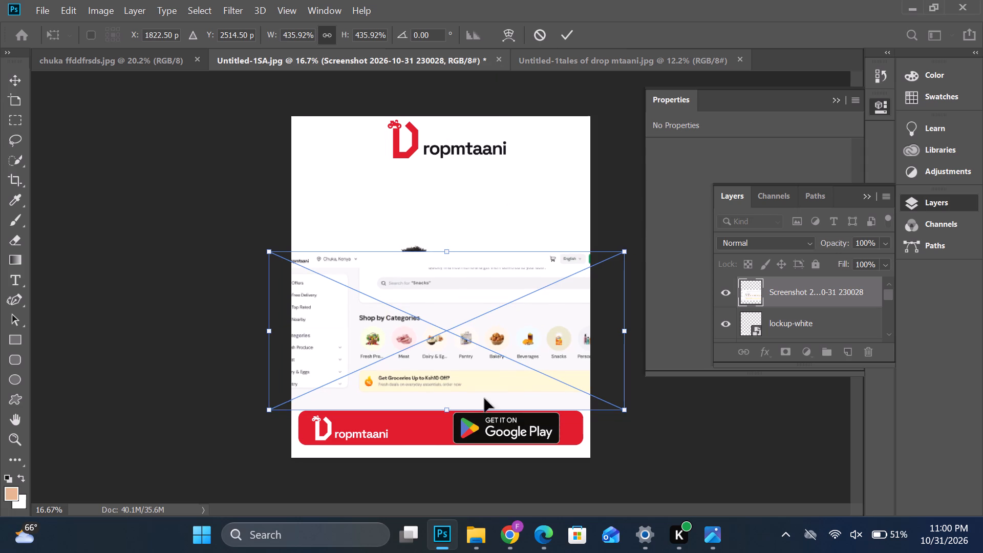
left_click(563, 35)
left_click(612, 222)
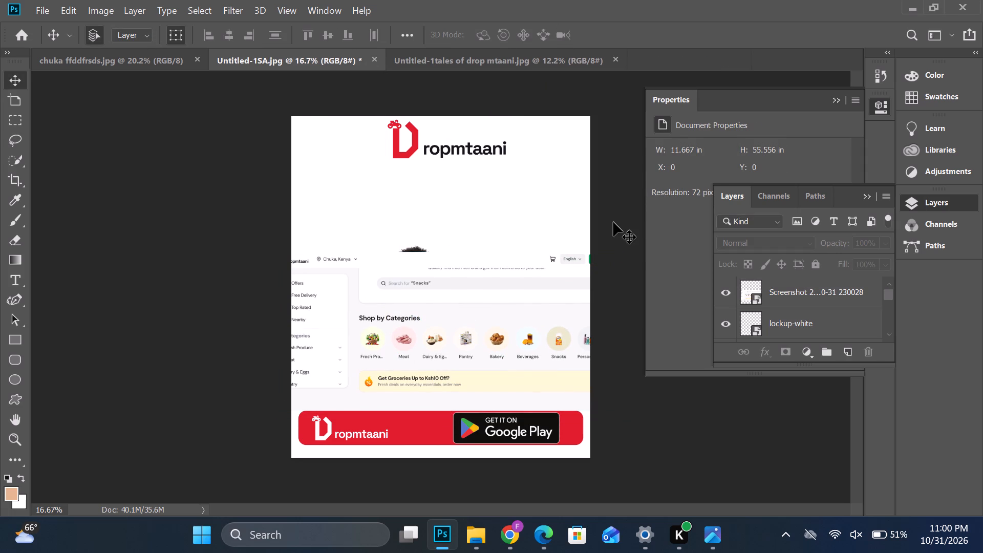
Move the website screenshot layer down the stack to just above the Background, behind the man and bean bag.
left_click_drag(799, 295, 798, 359)
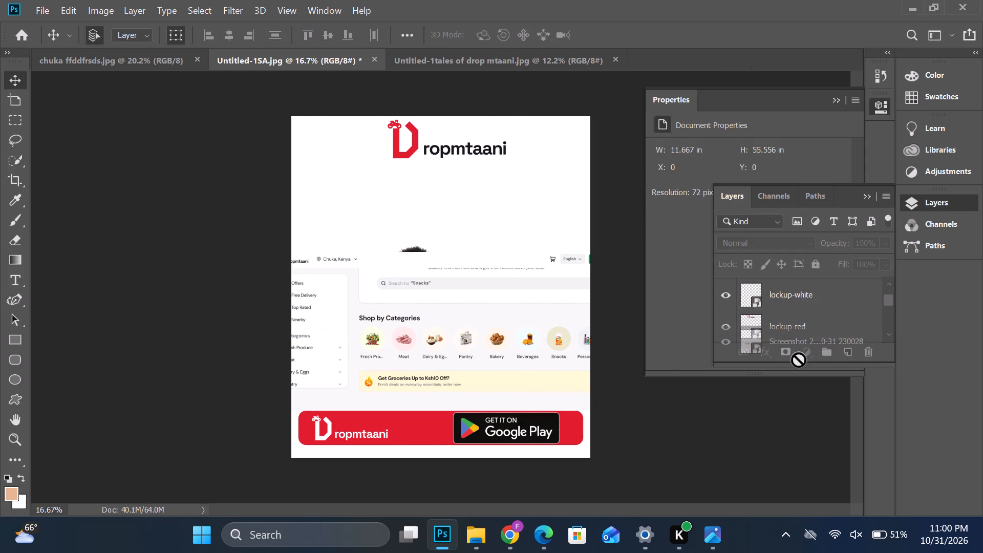
left_click_drag(798, 359, 794, 316)
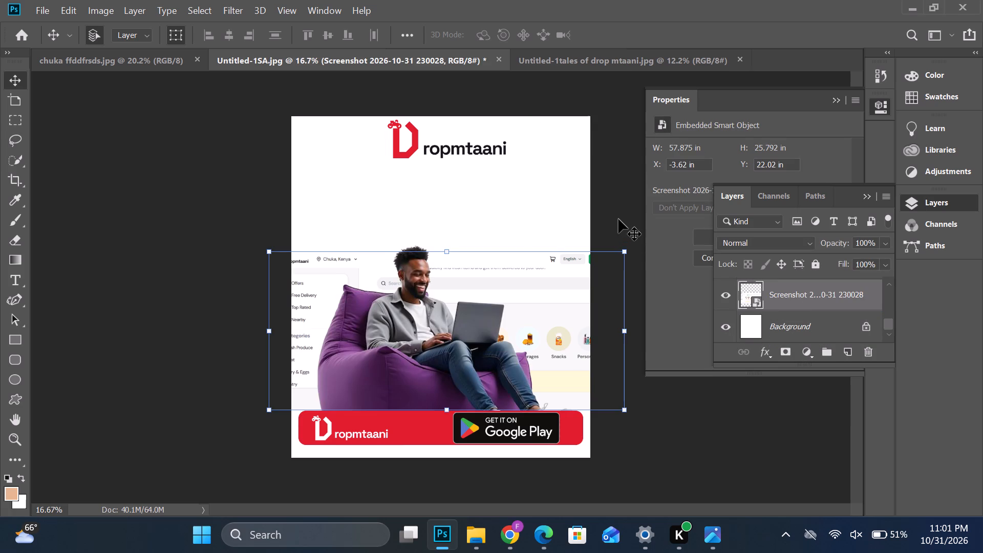
left_click(615, 208)
Shift the website screenshot about 2.56 in right and 1.13 in down so its Dropmtaani logo sits inside the flyer's left edge.
left_click_drag(549, 328, 561, 329)
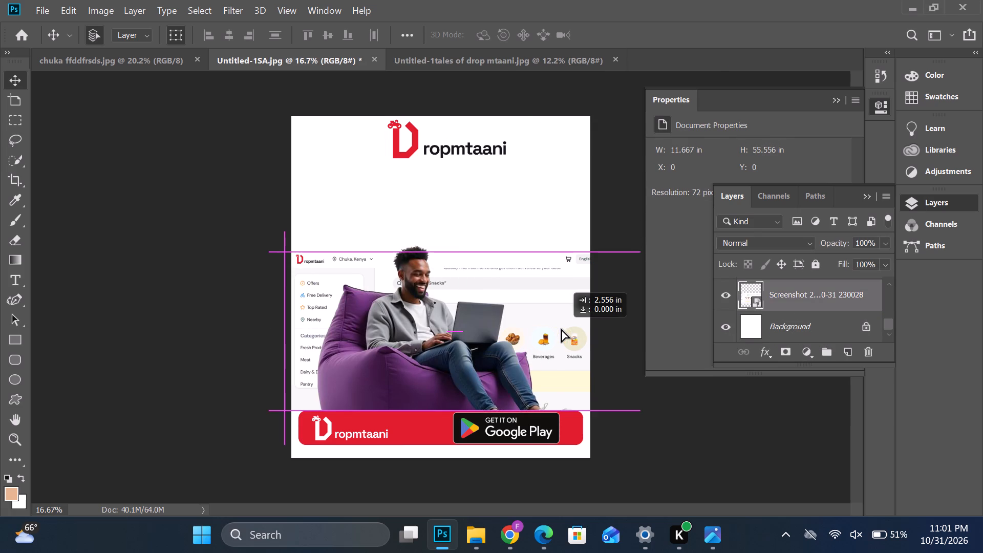
left_click_drag(561, 329, 558, 330)
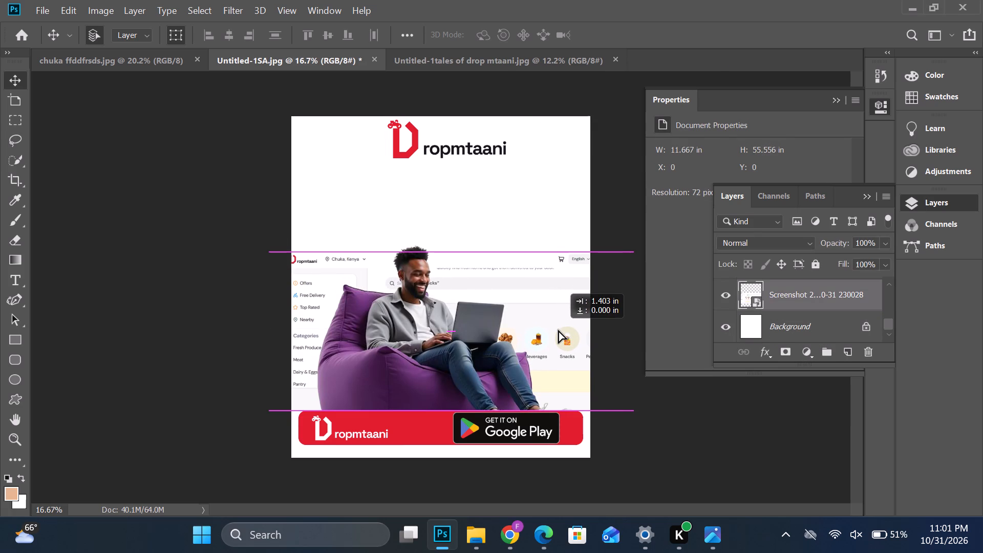
left_click_drag(558, 330, 558, 337)
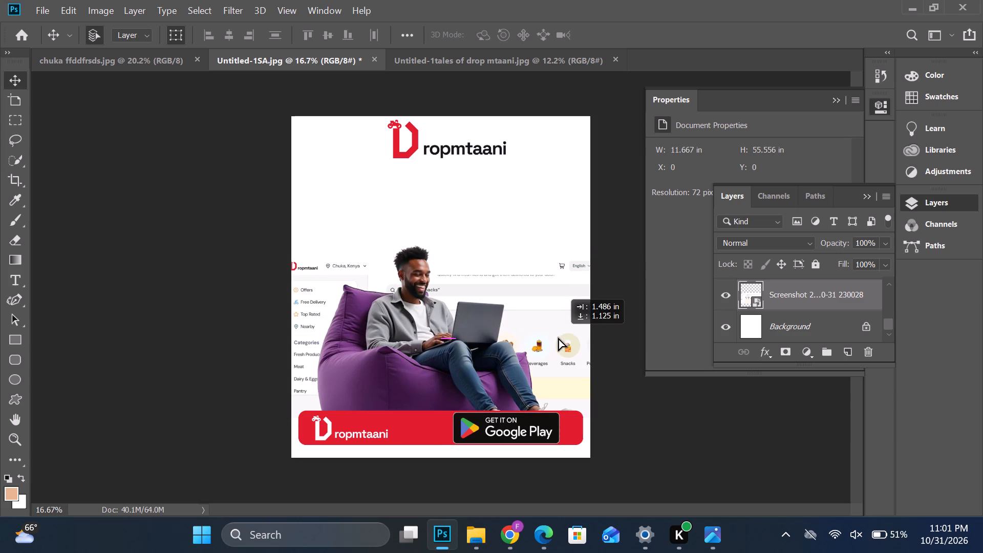
left_click_drag(558, 337, 561, 338)
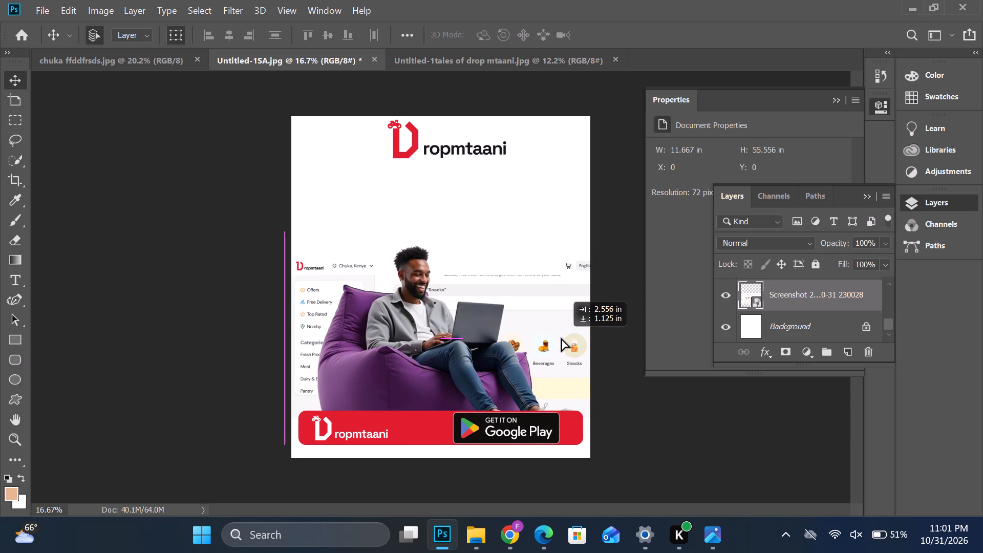
left_click_drag(561, 338, 565, 338)
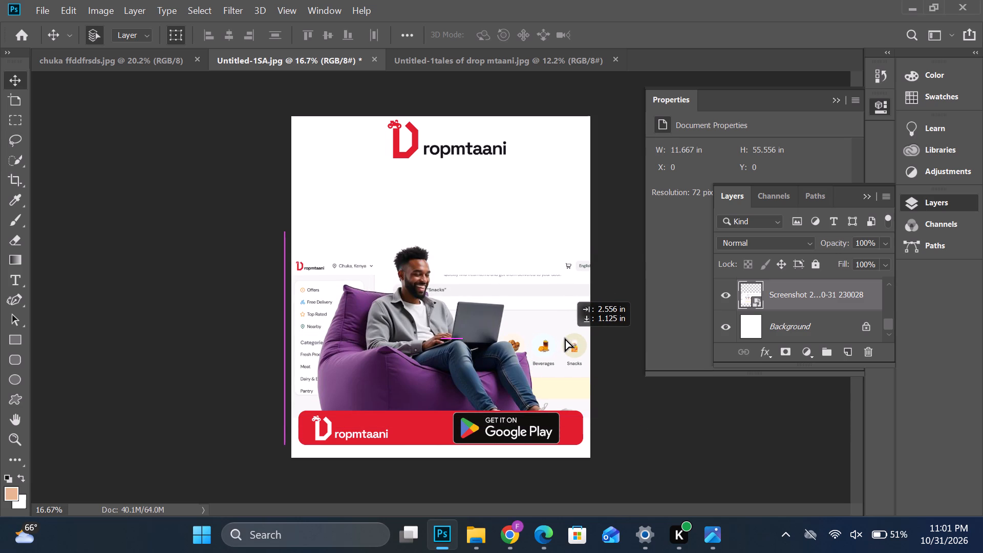
left_click_drag(565, 338, 564, 337)
Fade the website screenshot layer with a white Color Overlay in Normal blend mode at 47% opacity.
right_click(771, 292)
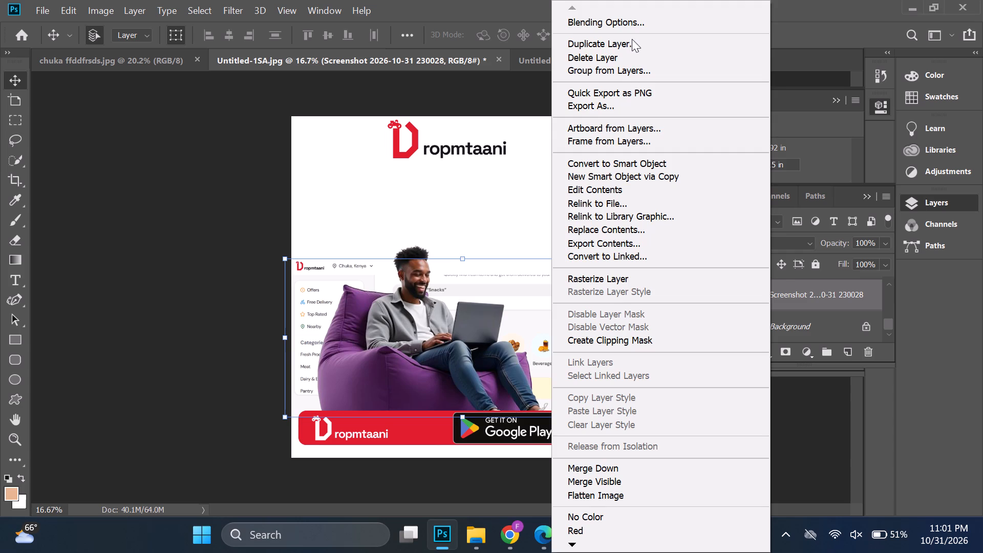
left_click(632, 27)
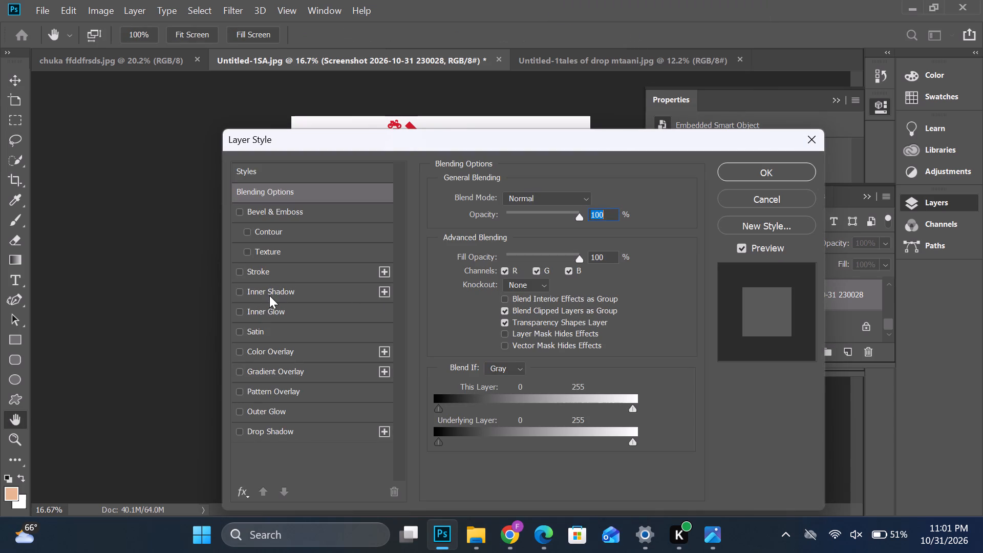
left_click(273, 349)
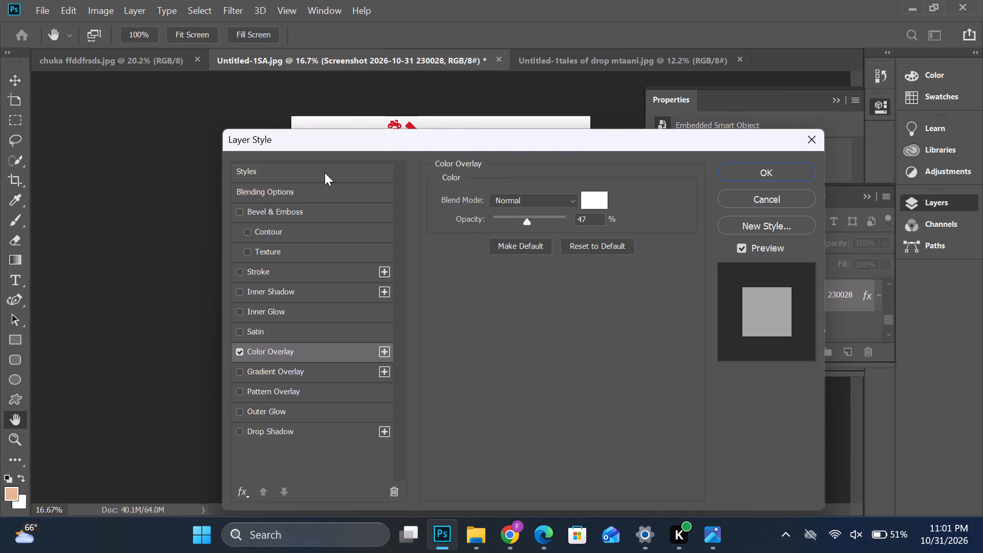
left_click_drag(499, 149, 484, 404)
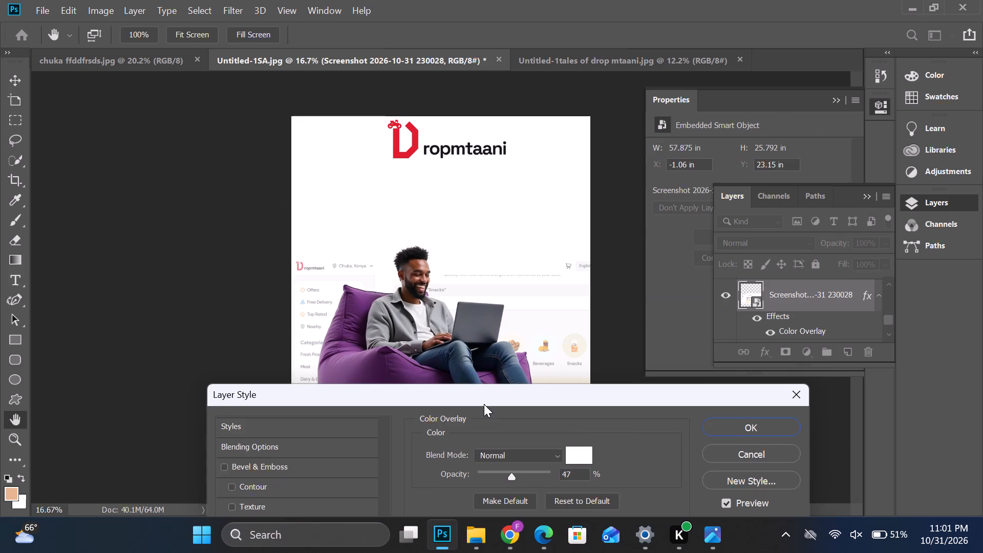
left_click_drag(484, 404, 487, 394)
left_click(745, 411)
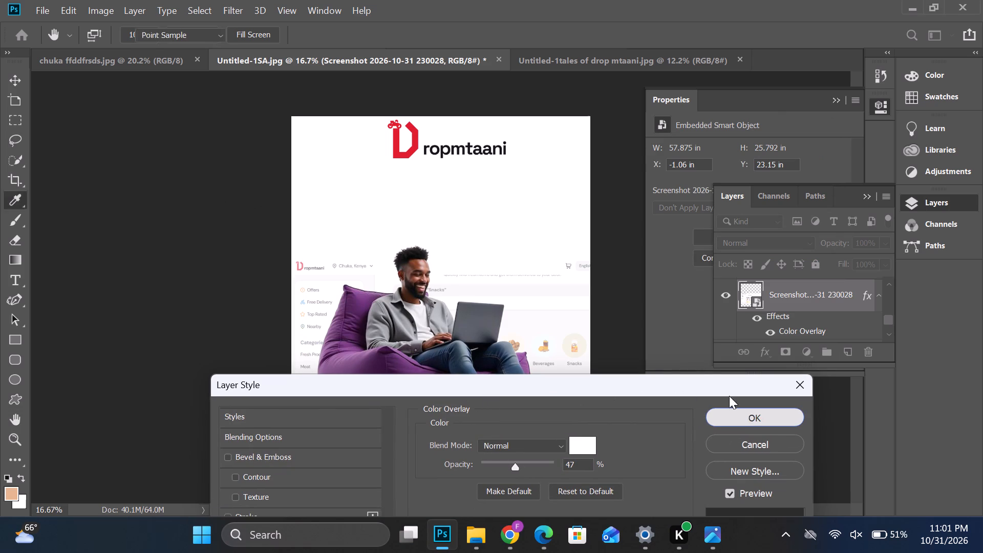
left_click(607, 222)
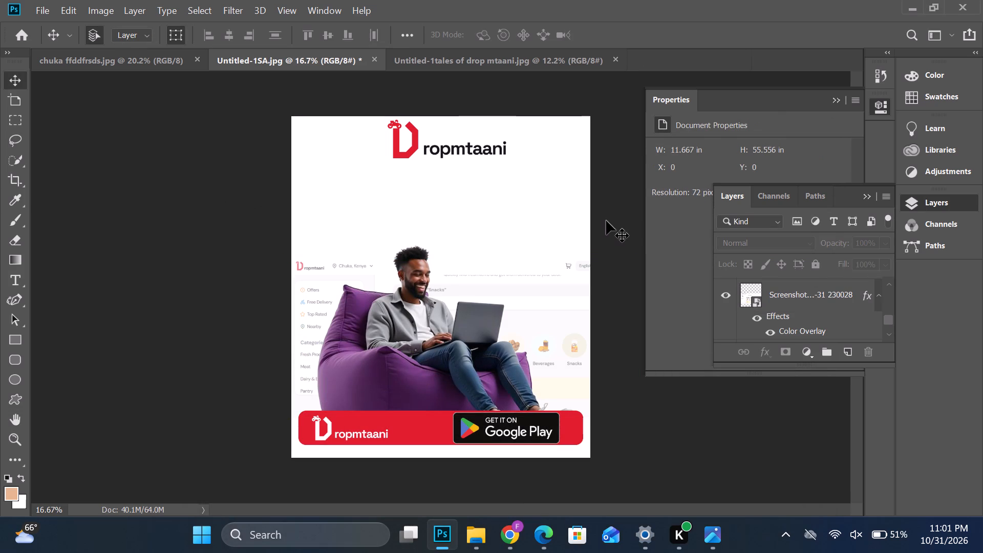
Draw a peach rounded rectangle about 3256 by 345 px across the flyer, just above the man's head.
left_click(13, 358)
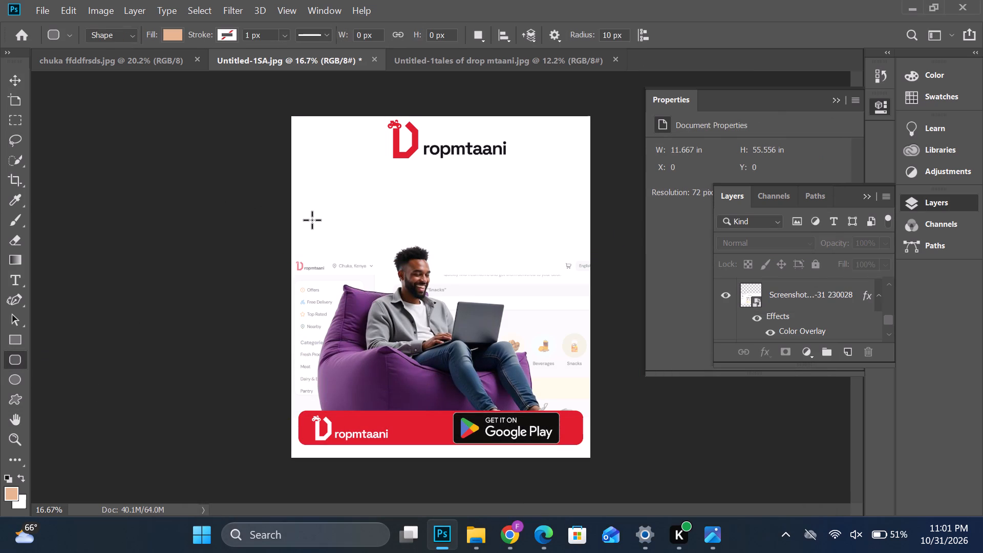
left_click_drag(307, 215, 412, 242)
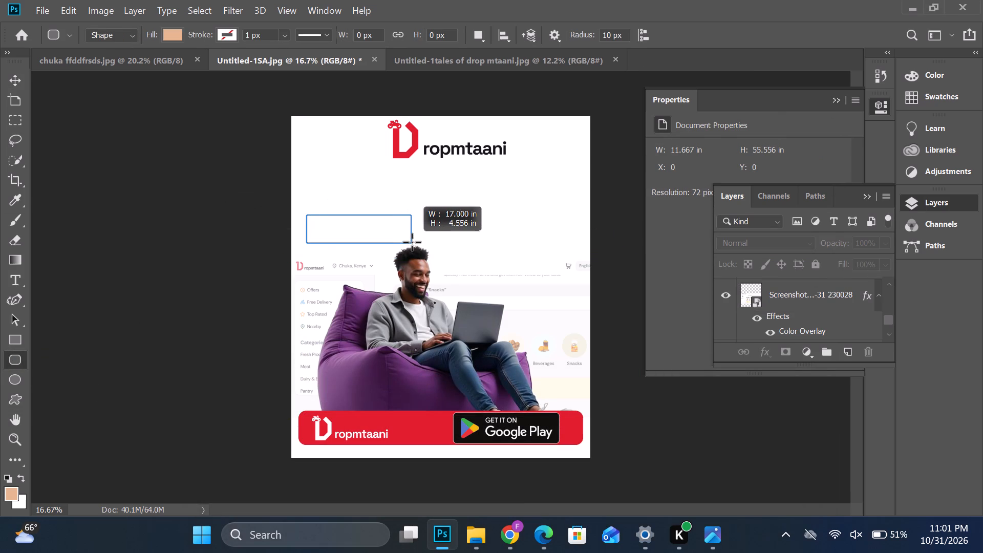
left_click_drag(412, 242, 588, 245)
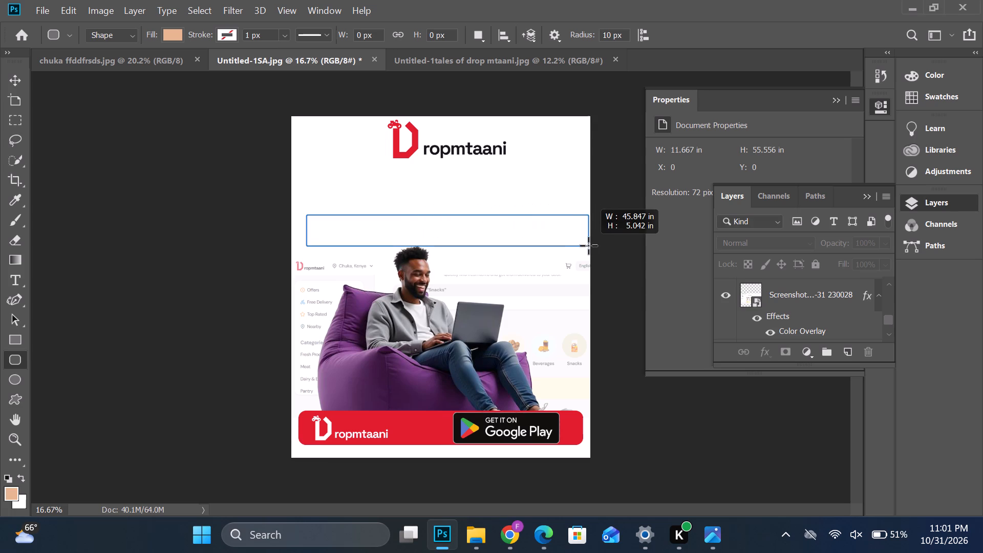
left_click_drag(588, 245, 585, 244)
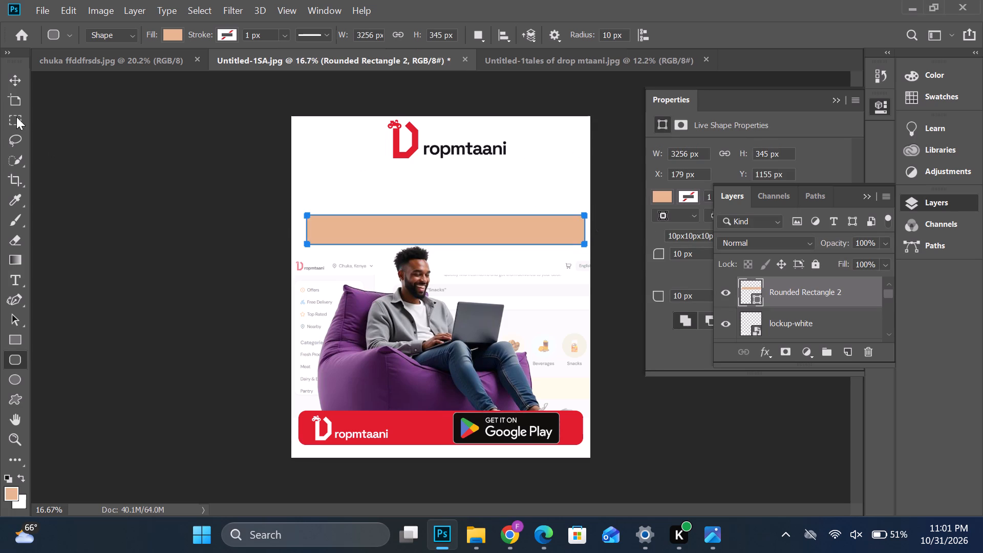
left_click(10, 79)
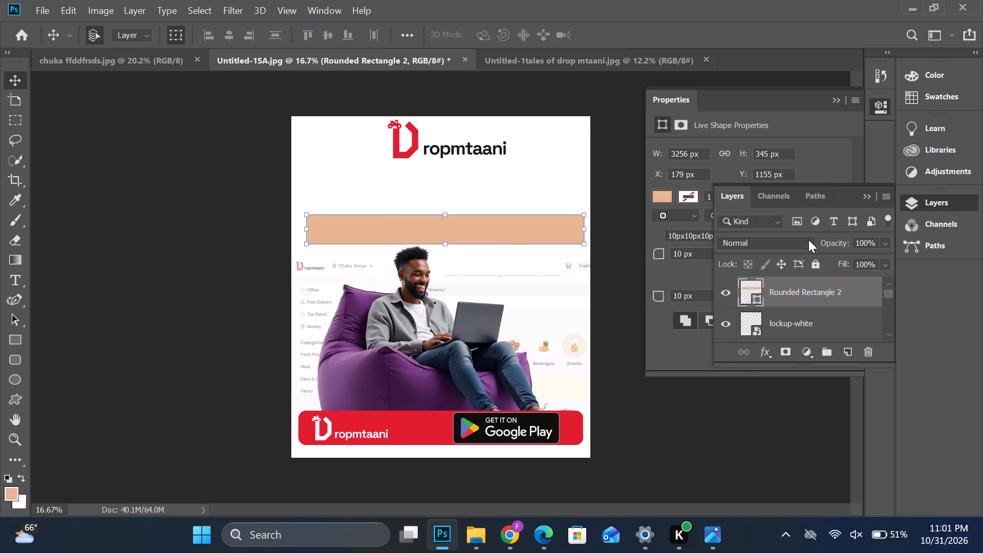
Set all four corner radii of the peach rectangle to 90 px.
left_click(865, 193)
left_click_drag(756, 256, 565, 256)
type("90")
key("Return")
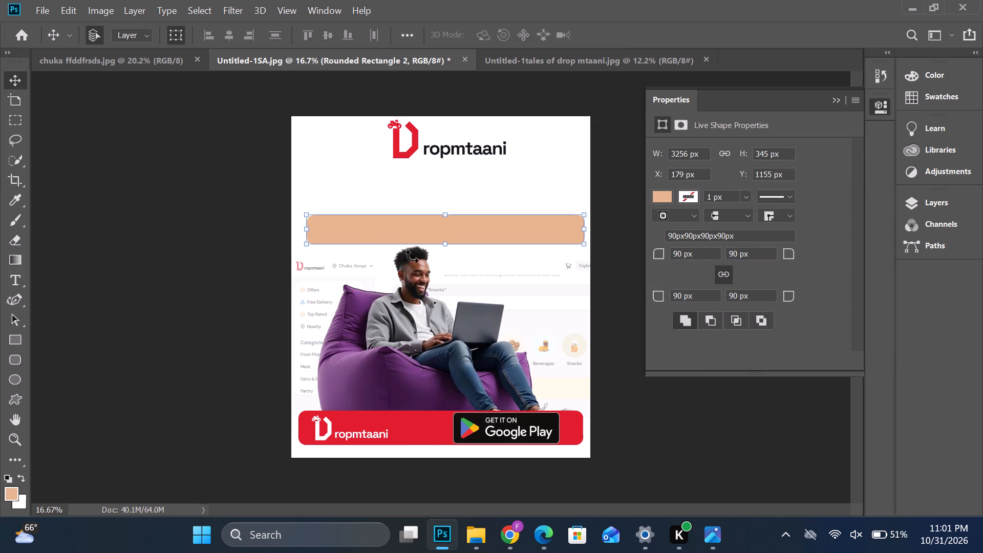
left_click(608, 258)
Nudge the peach bar slightly left to centre it across the flyer's width.
left_click_drag(542, 233, 536, 233)
left_click(614, 333)
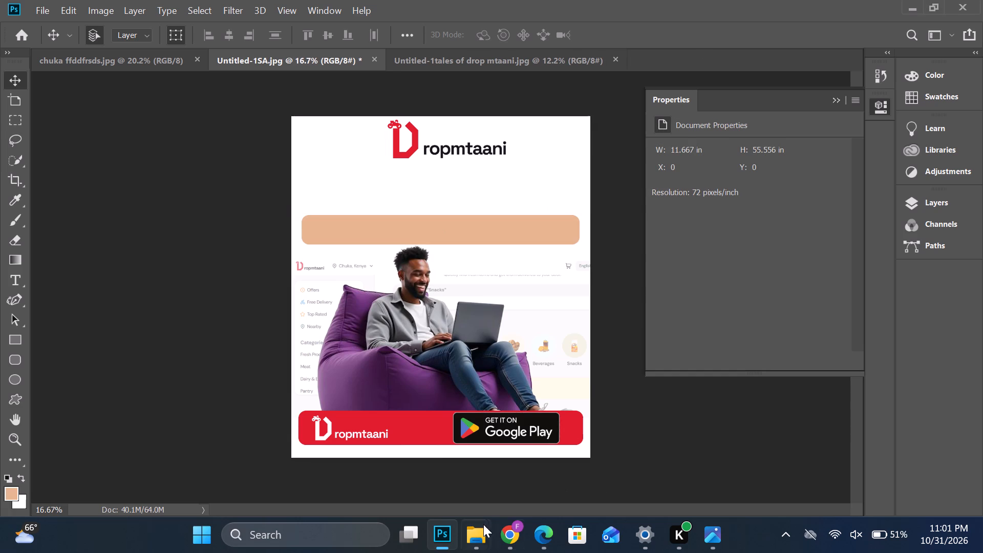
left_click(485, 533)
left_click(403, 459)
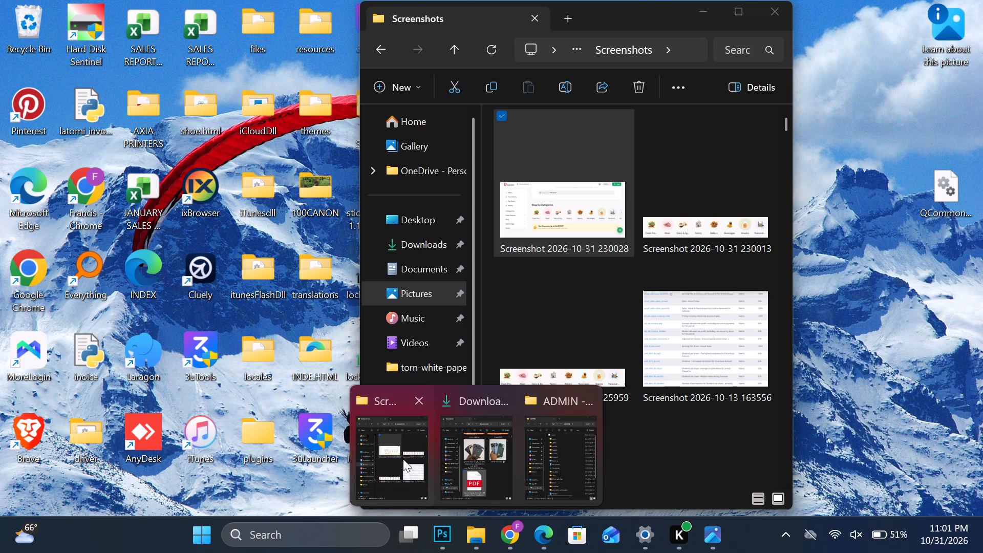
left_click(700, 222)
left_click_drag(715, 212, 350, 285)
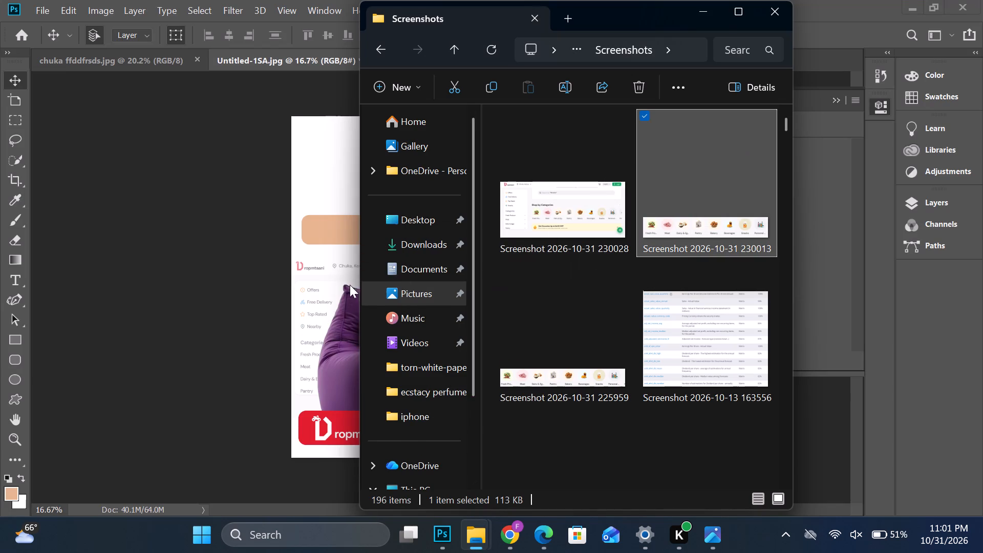
left_click_drag(350, 285, 343, 285)
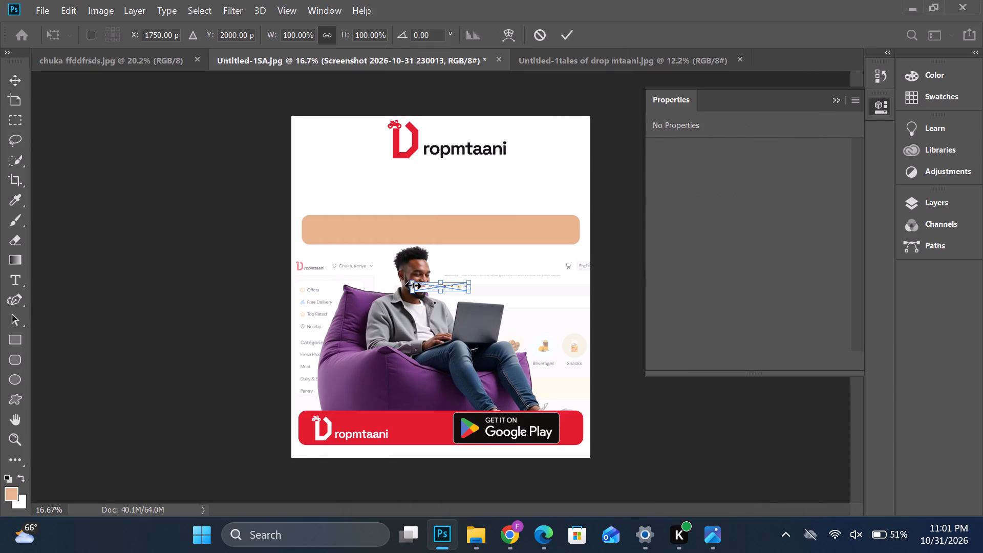
left_click_drag(413, 285, 312, 287)
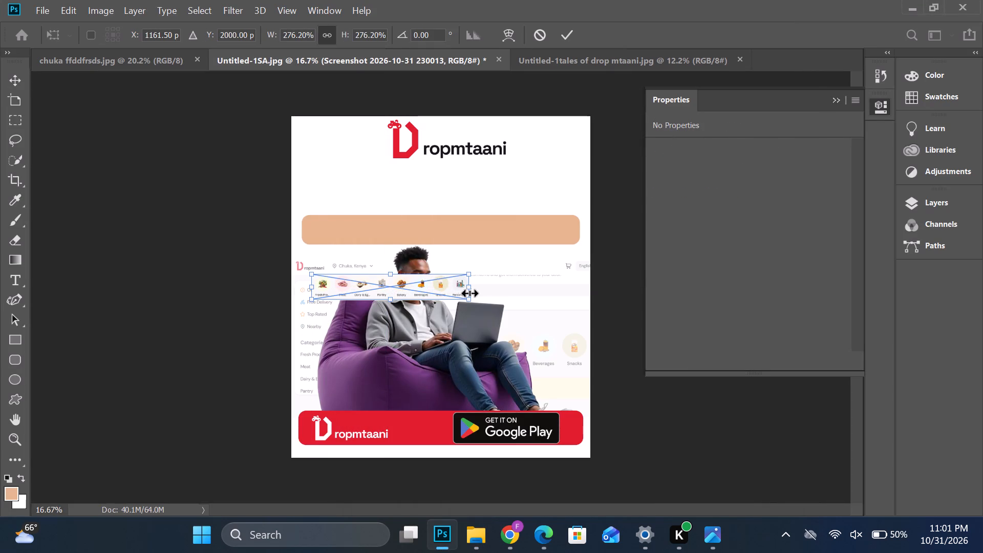
left_click_drag(466, 293, 547, 293)
left_click_drag(503, 290, 507, 266)
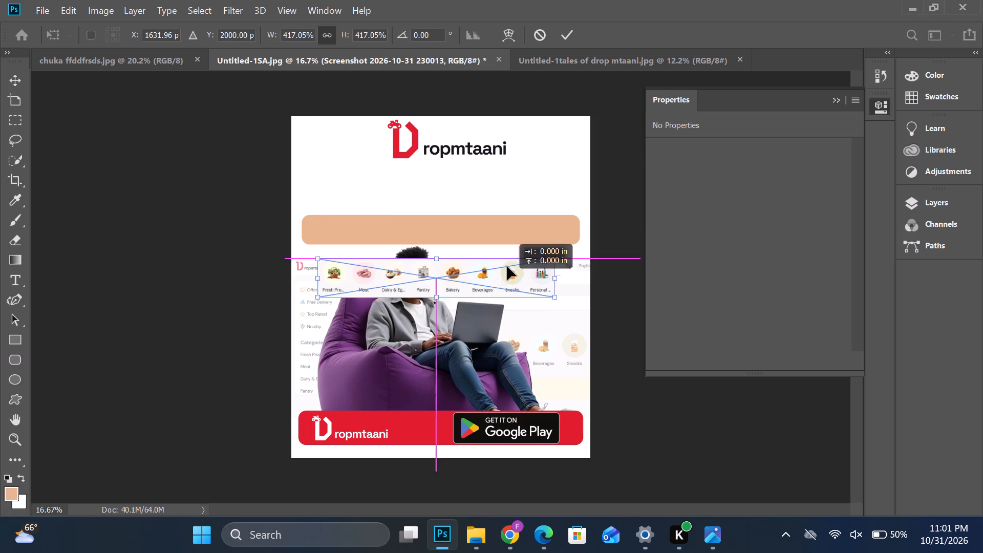
left_click_drag(507, 266, 506, 238)
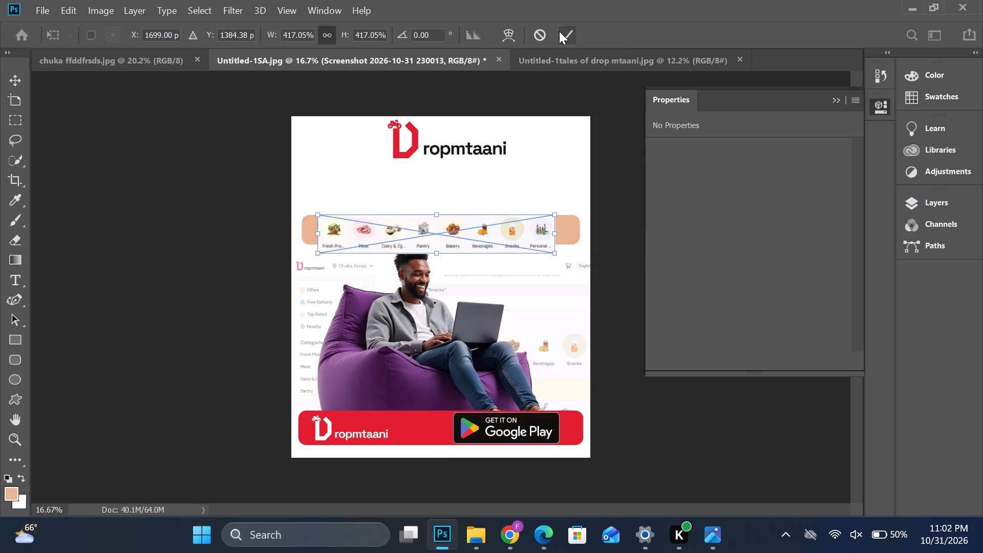
left_click(560, 32)
left_click(572, 231)
left_click(561, 38)
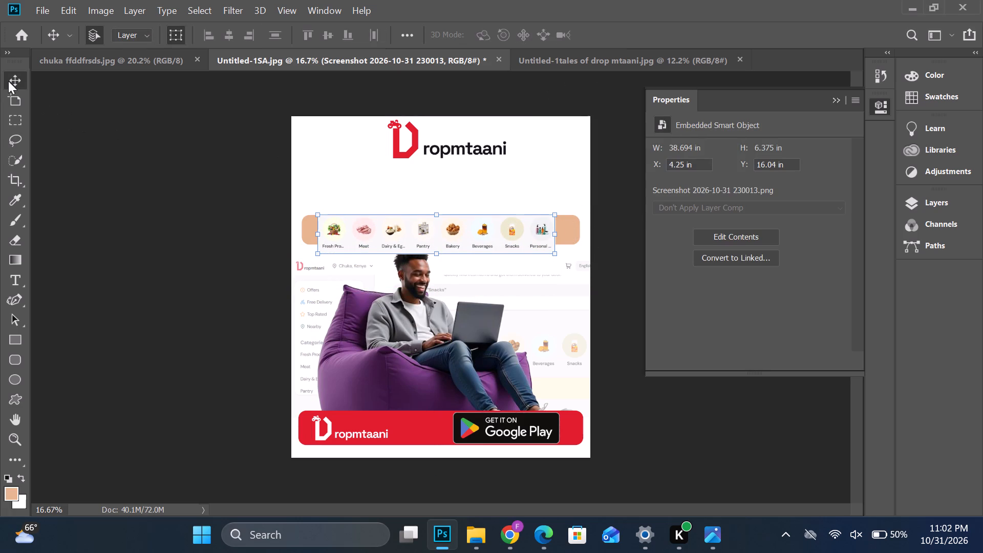
left_click(205, 168)
Clip the category-icons screenshot to the peach rounded rectangle with a clipping mask.
left_click(569, 229)
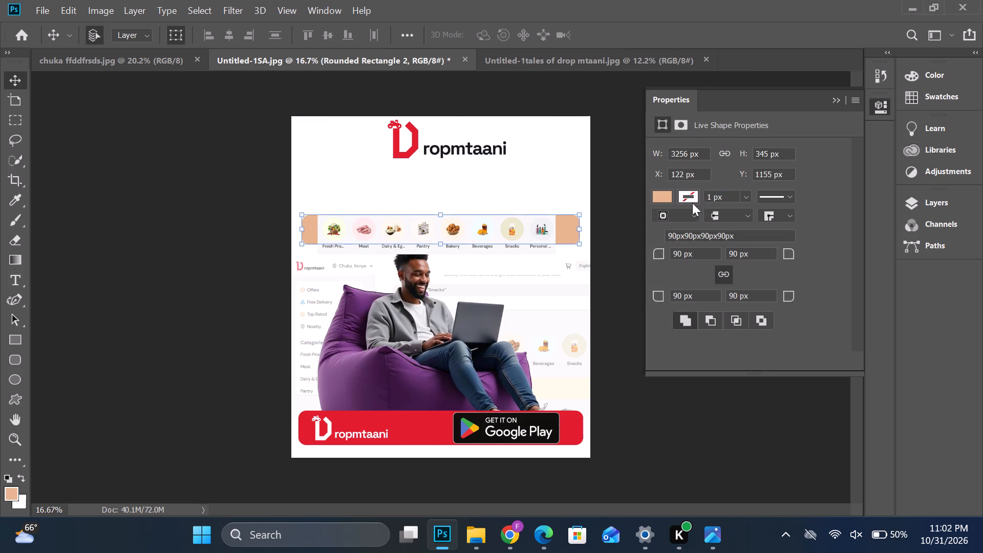
left_click(913, 200)
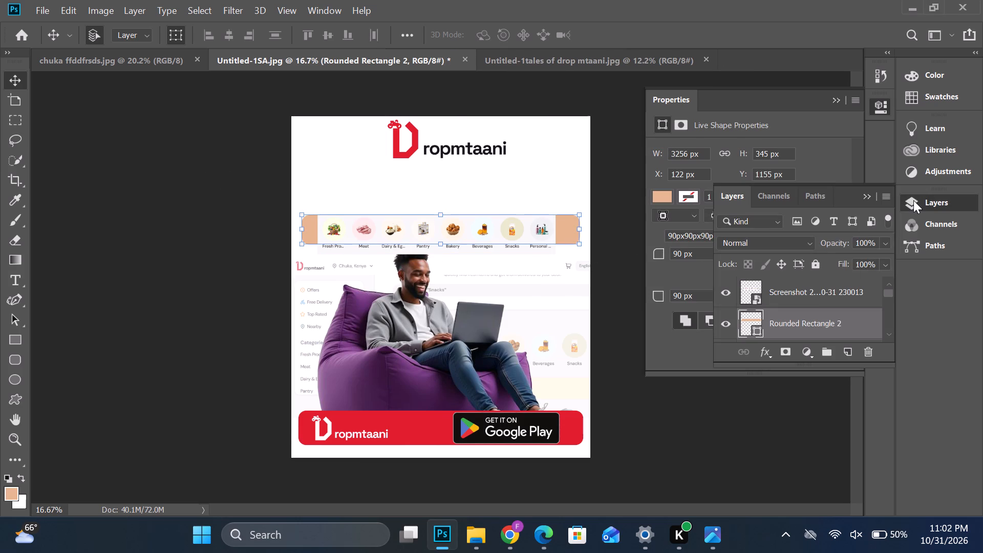
left_click_drag(799, 318, 793, 296)
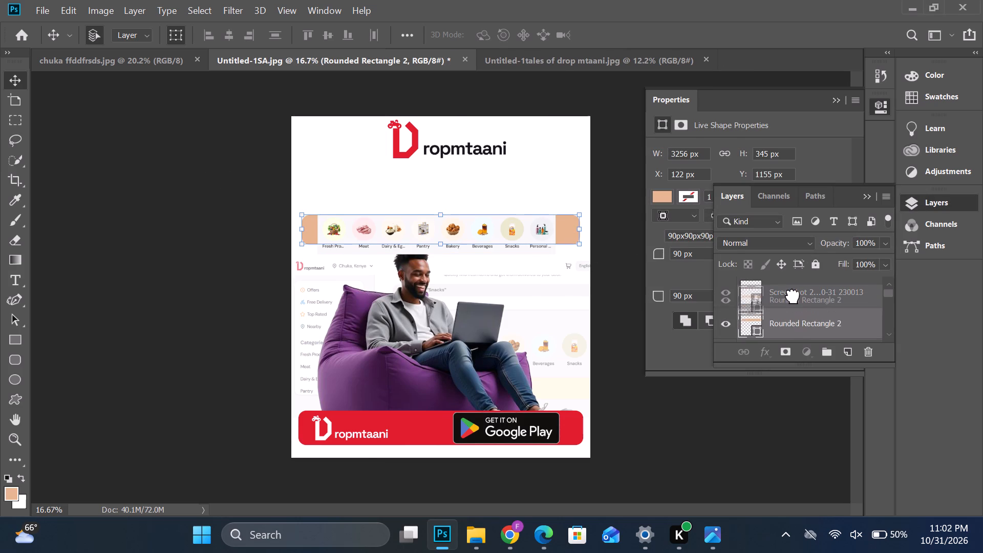
left_click_drag(793, 296, 791, 317)
left_click(792, 299)
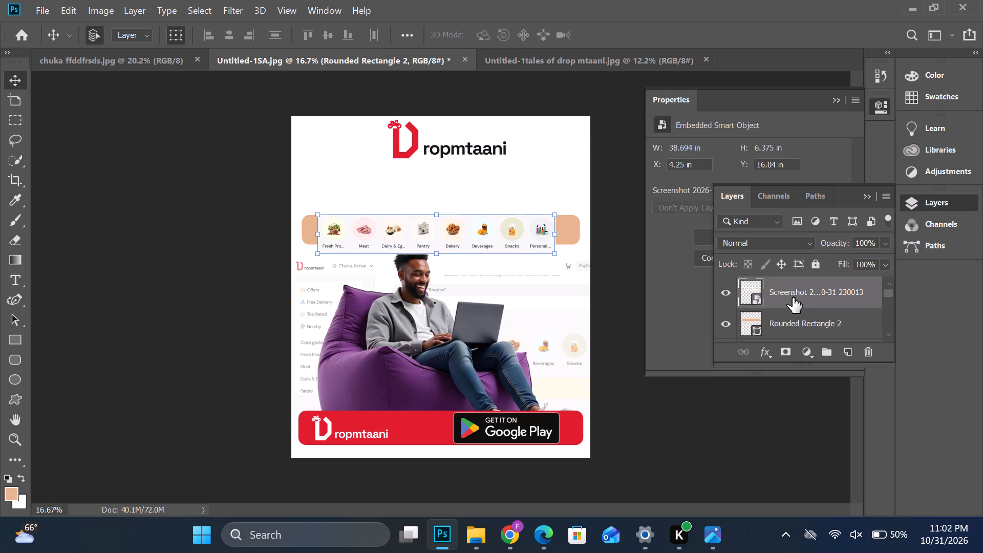
right_click(793, 297)
left_click(688, 344)
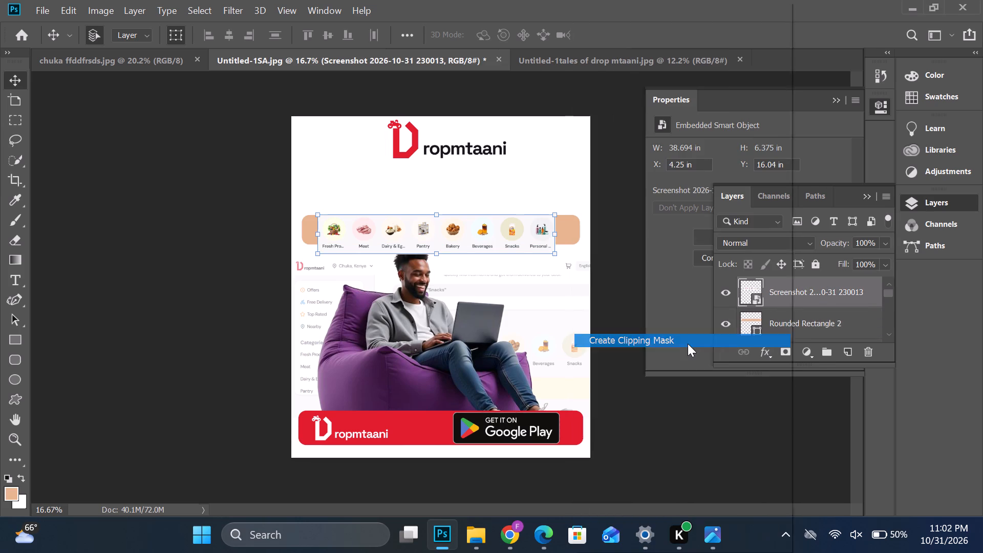
left_click(612, 288)
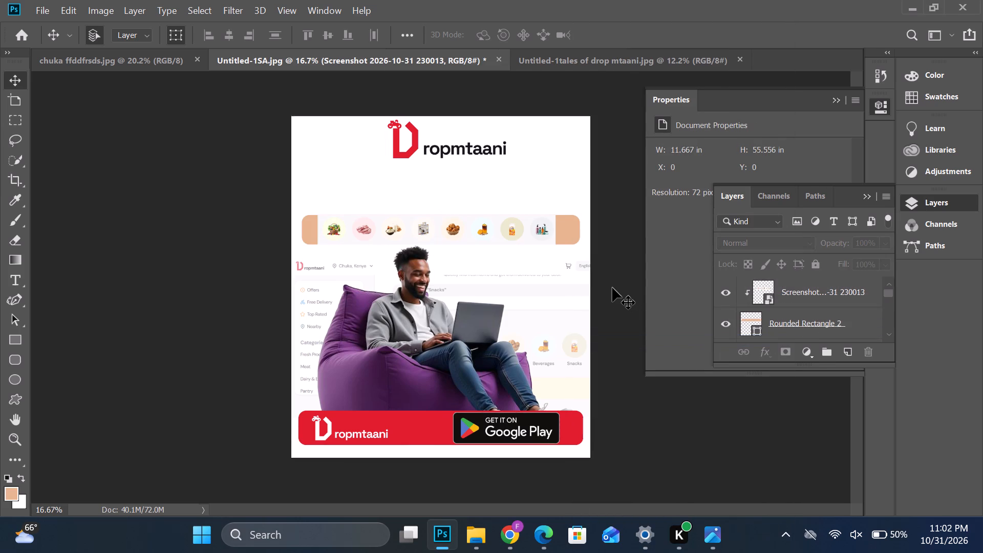
Give the peach rounded rectangle a 10 px stroke in the recently used brand red.
left_click(843, 318)
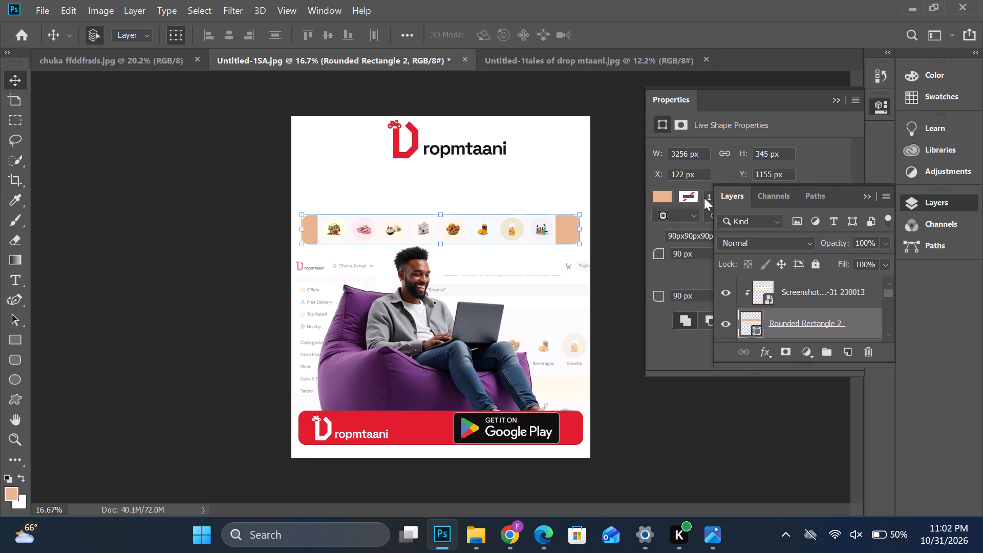
left_click(863, 194)
left_click_drag(725, 195, 638, 196)
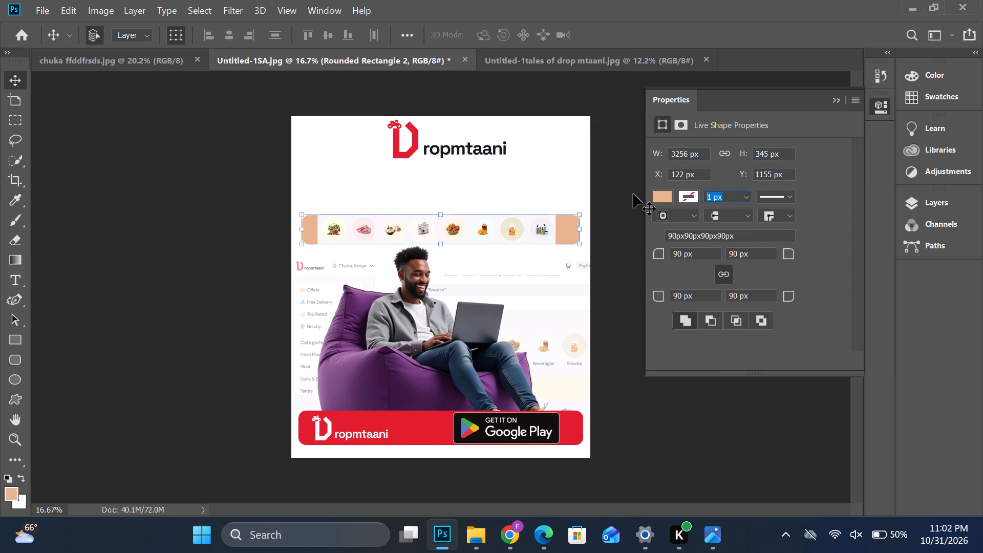
type("10")
key("Return")
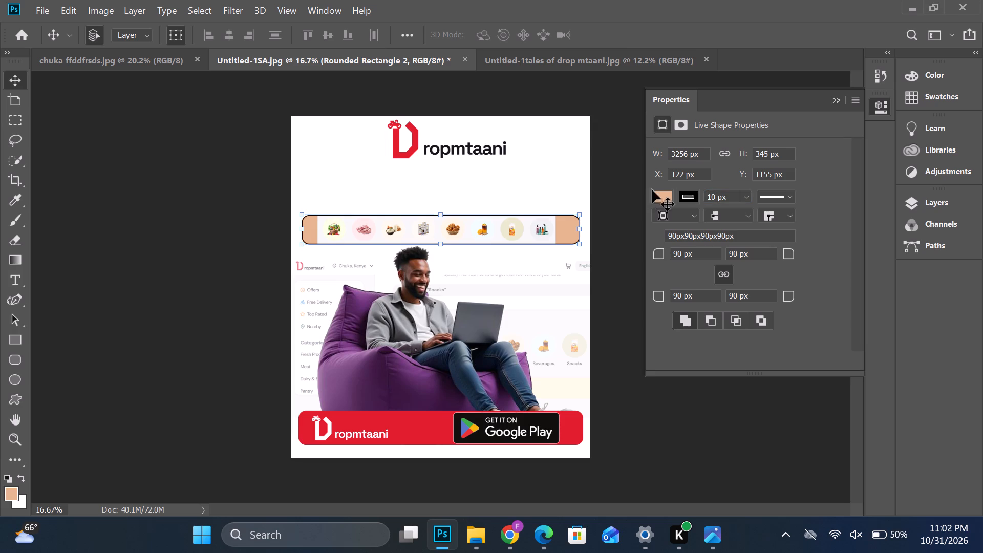
left_click(688, 195)
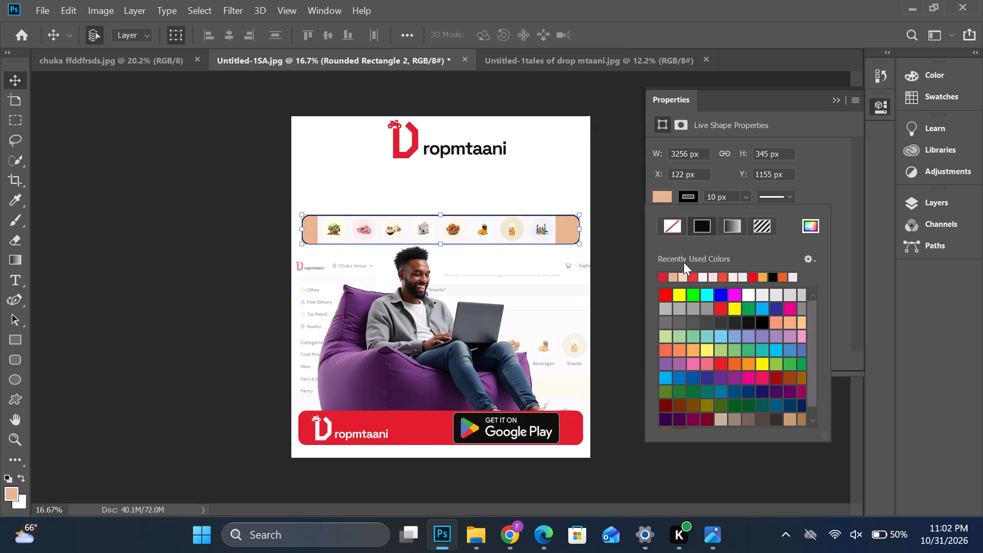
left_click(664, 276)
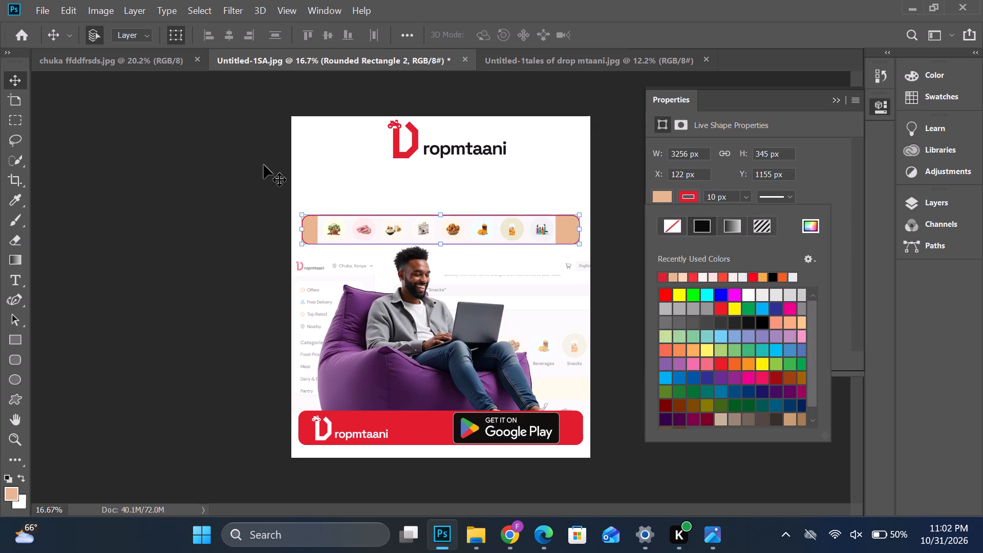
left_click(321, 172)
Enlarge the clipped category-icons screenshot to about 493% so it fills the bar, and centre it on the flyer's width.
left_click(373, 225)
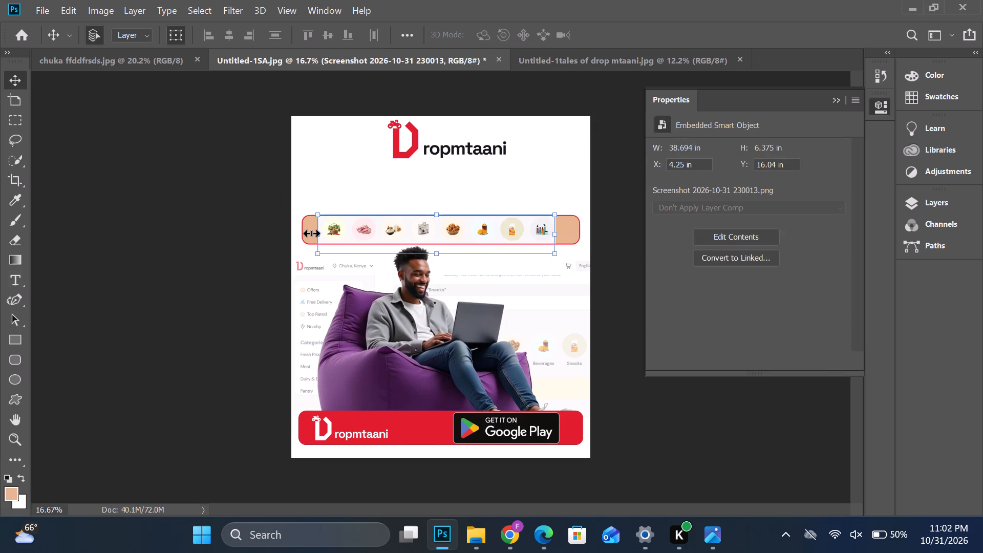
left_click_drag(311, 233, 297, 233)
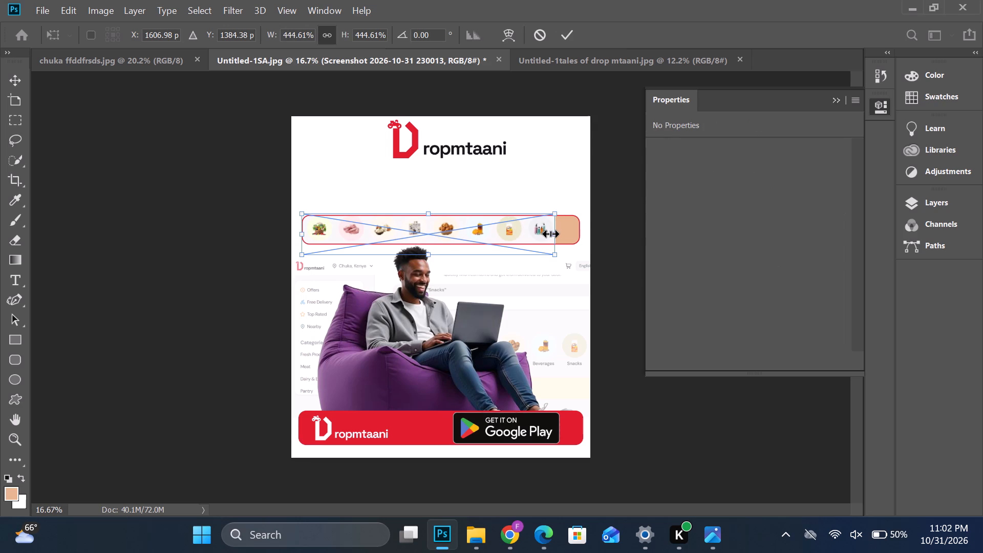
left_click_drag(551, 233, 578, 233)
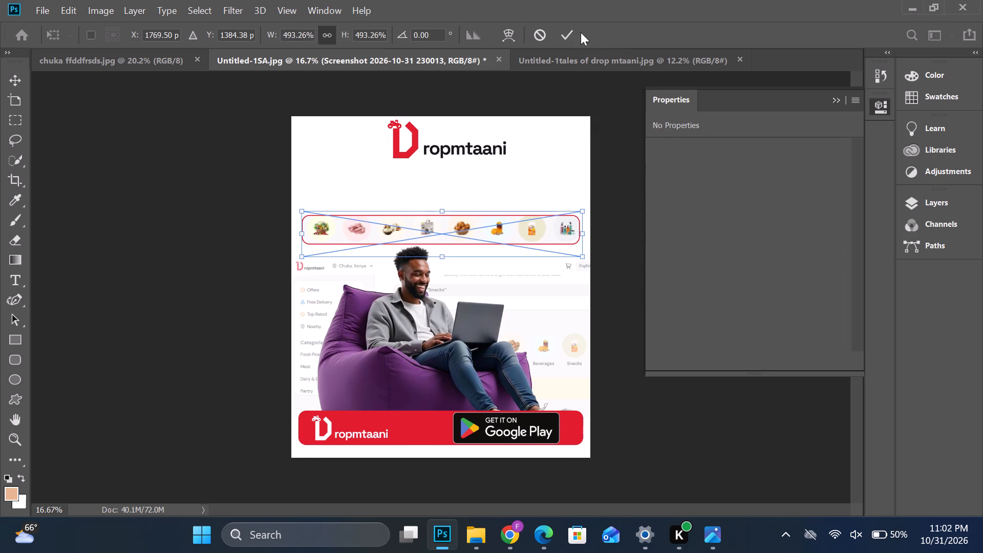
left_click(569, 35)
left_click(563, 159)
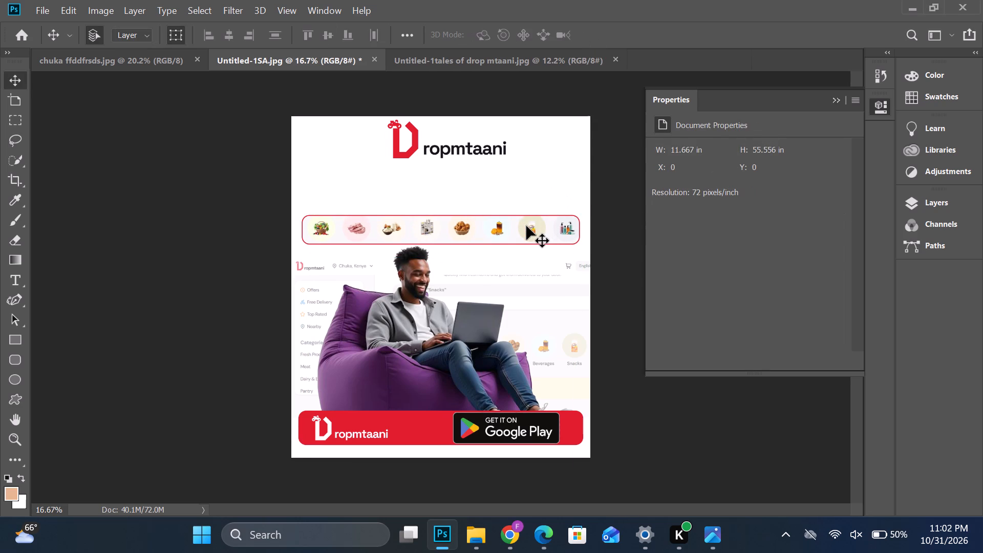
left_click(526, 226)
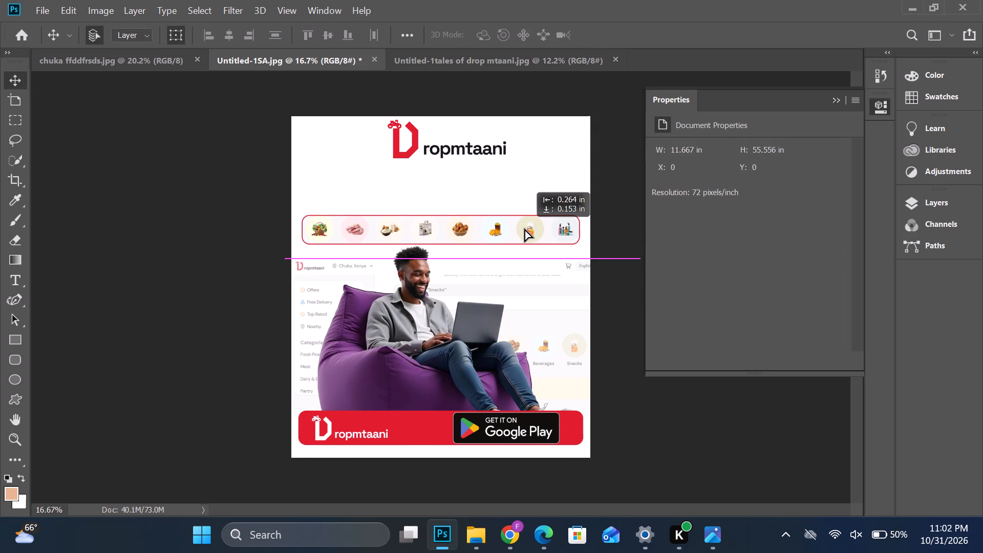
left_click(589, 275)
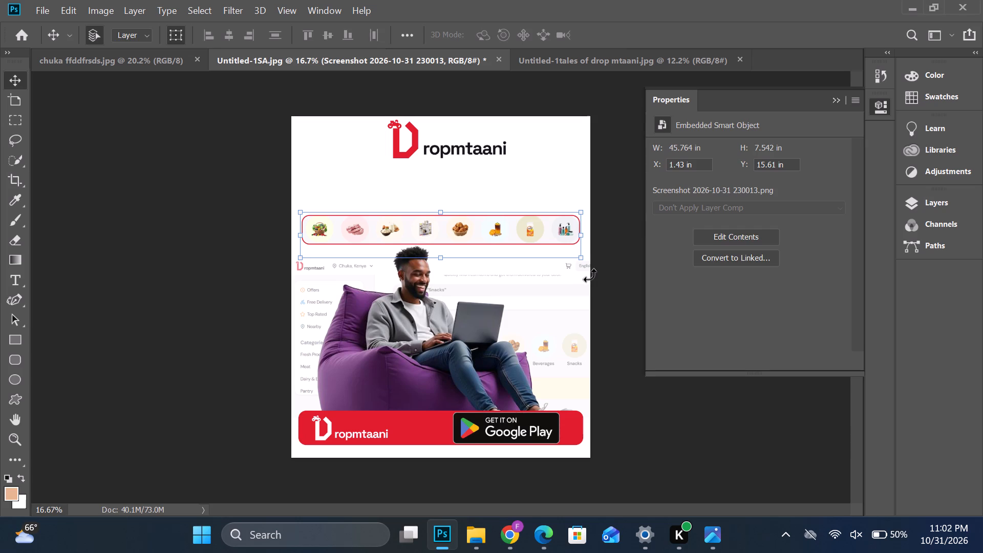
left_click(569, 33)
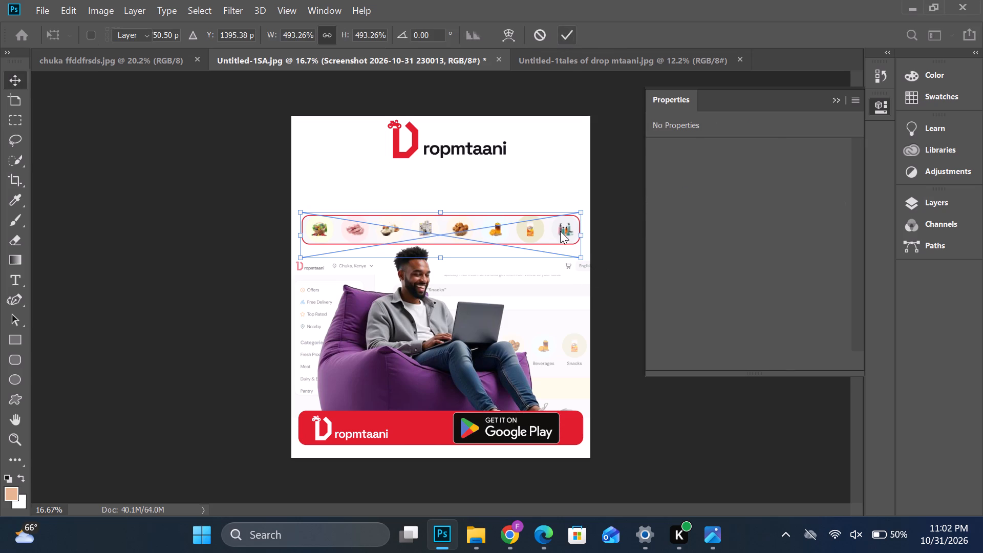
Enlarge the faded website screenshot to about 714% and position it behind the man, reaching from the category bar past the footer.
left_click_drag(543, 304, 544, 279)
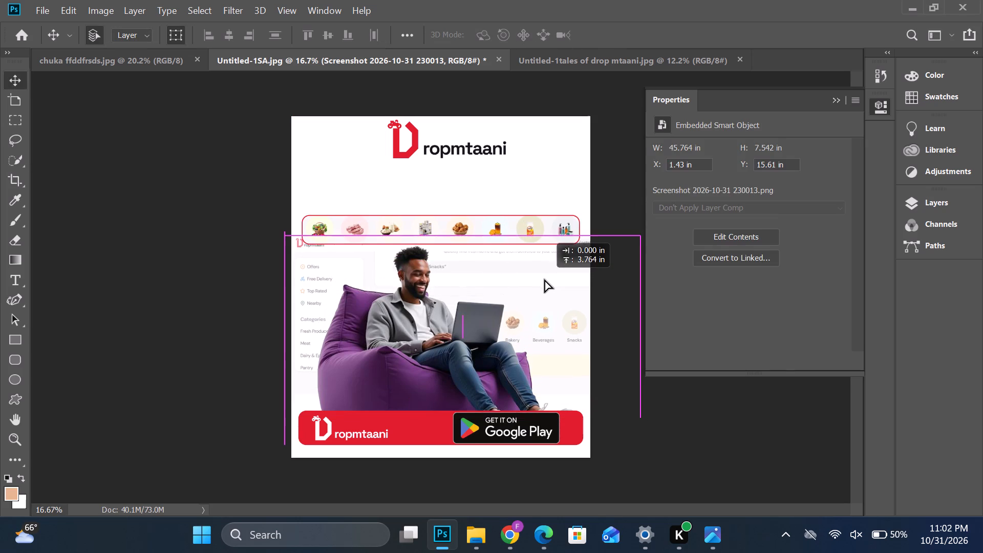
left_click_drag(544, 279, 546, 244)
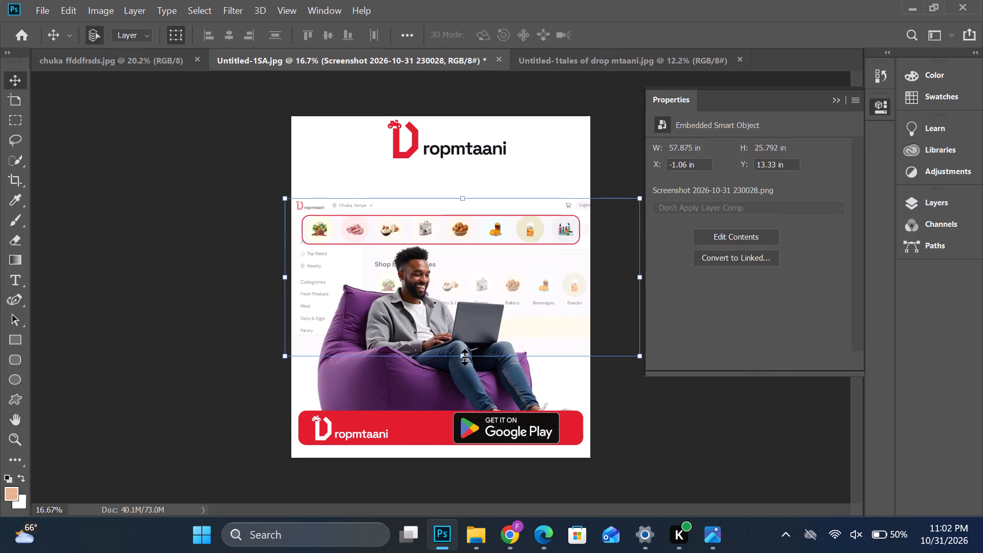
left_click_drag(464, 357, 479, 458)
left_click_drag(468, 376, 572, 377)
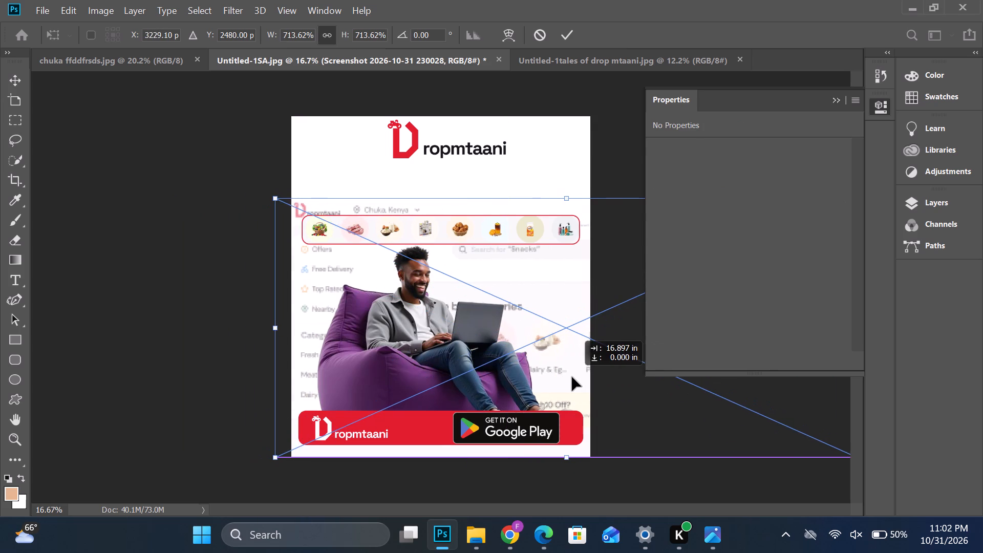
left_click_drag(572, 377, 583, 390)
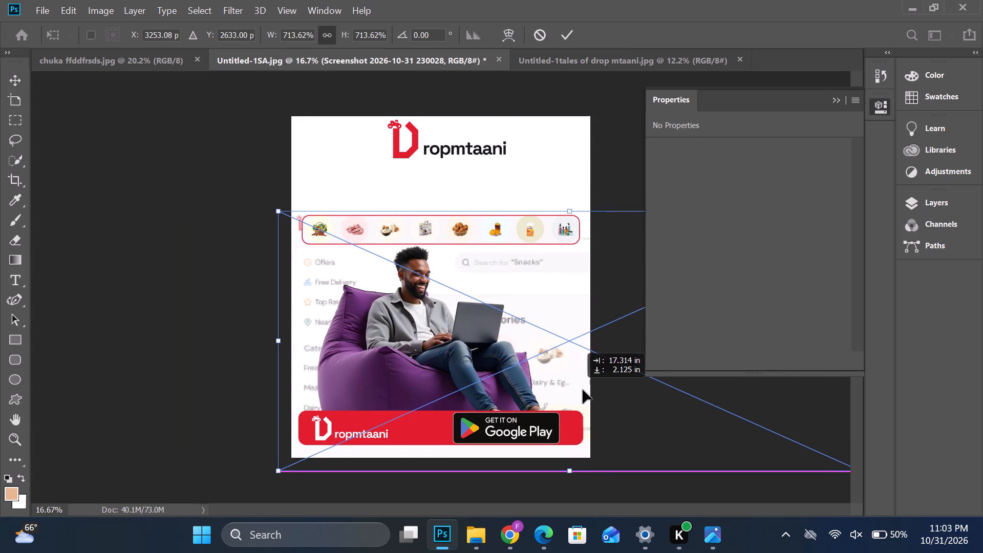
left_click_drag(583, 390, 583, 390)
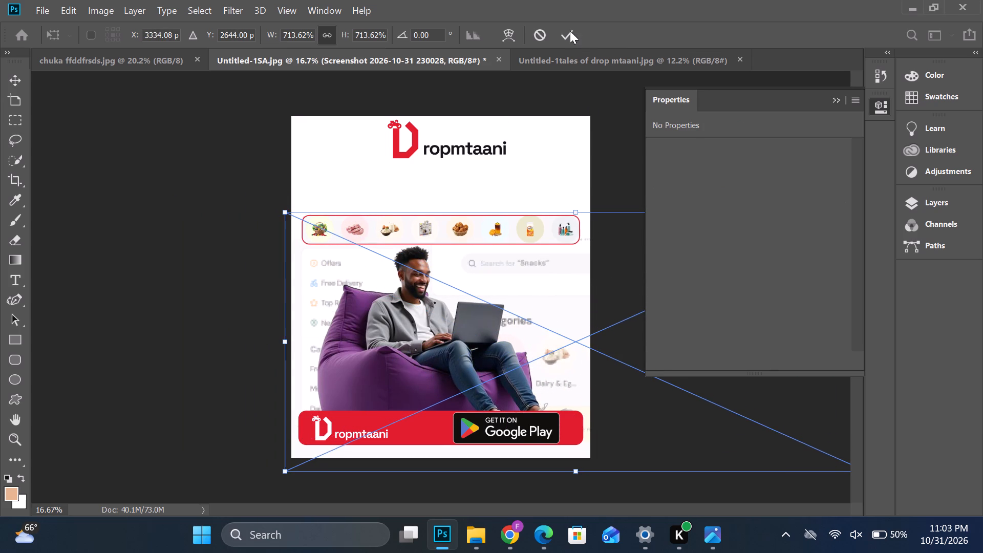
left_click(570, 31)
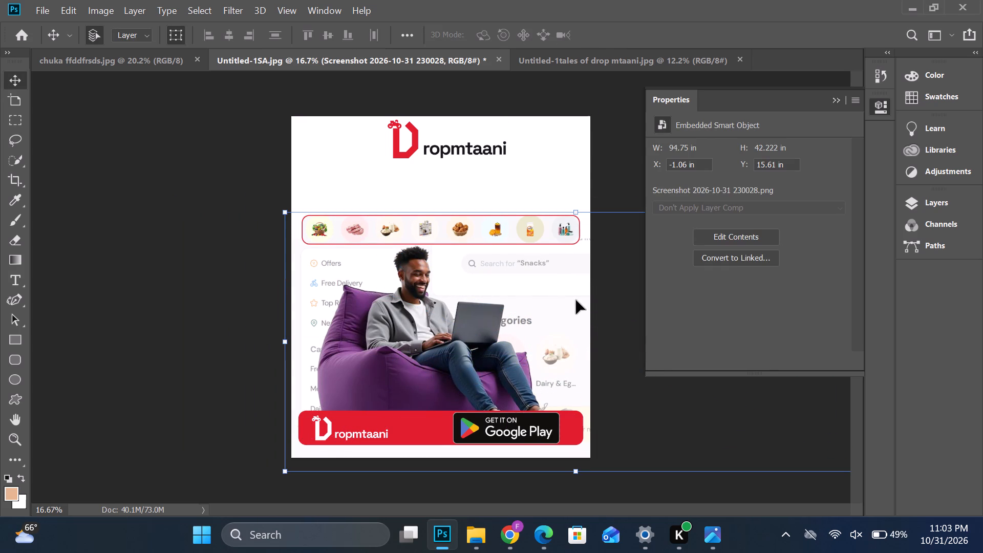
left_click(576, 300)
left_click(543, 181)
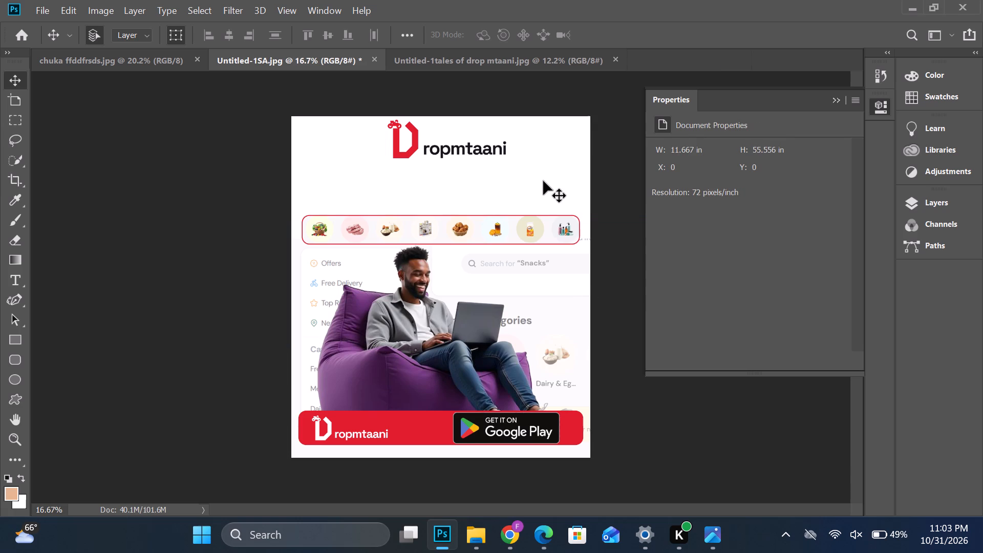
Delete the faded website screenshot layer from behind the man.
left_click(317, 323)
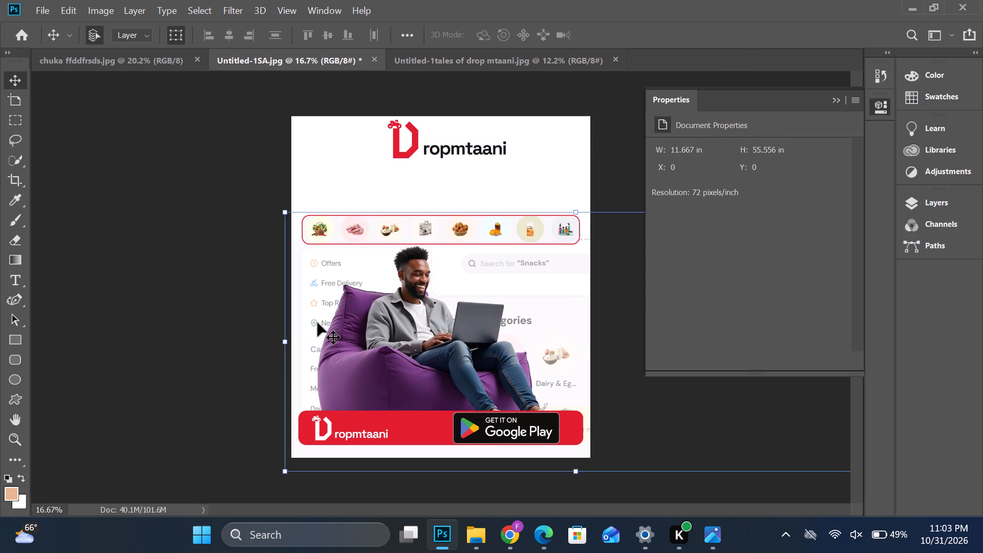
key("BackSpace")
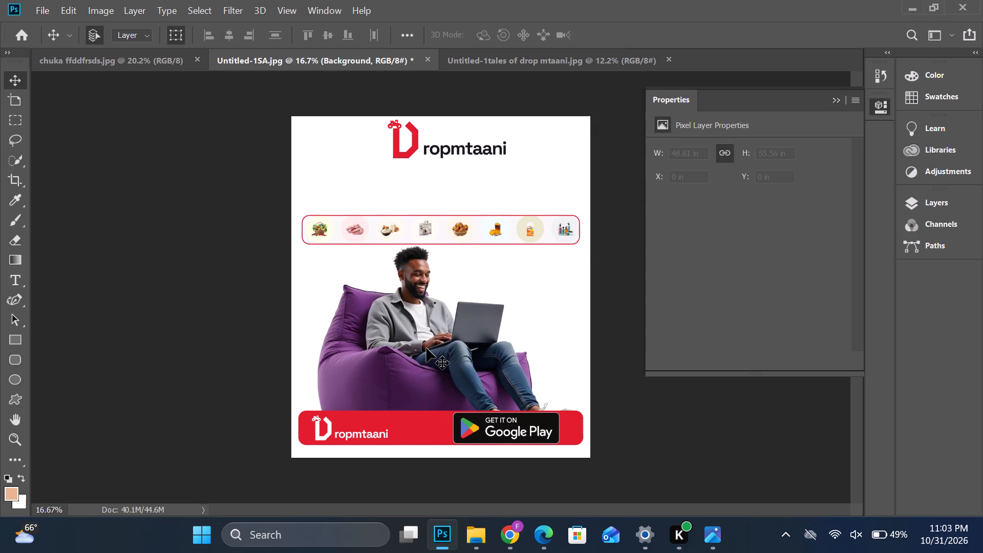
Move the man on the bean bag about 1.07 in left and 0.25 in up, keeping him between the category bar and footer.
left_click_drag(426, 348, 429, 347)
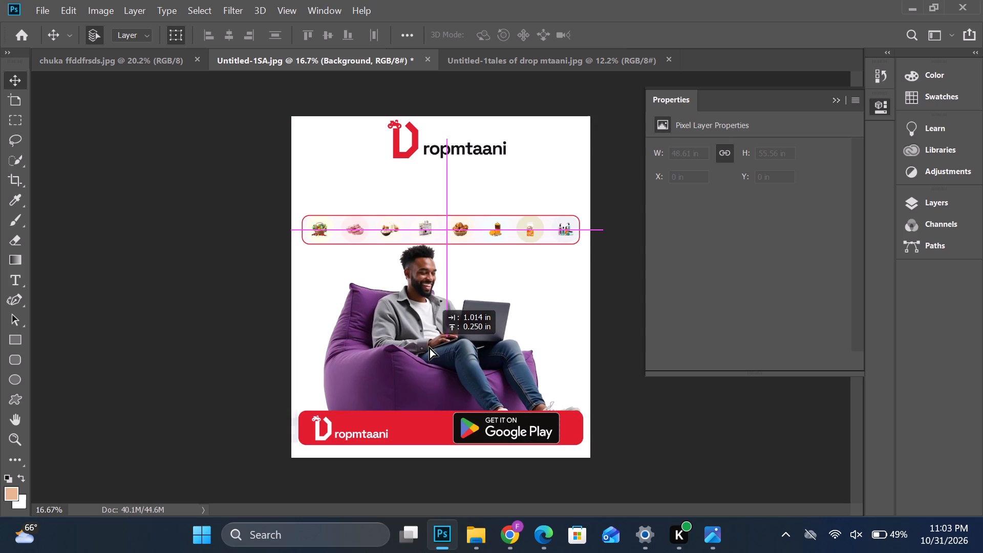
left_click_drag(429, 347, 422, 346)
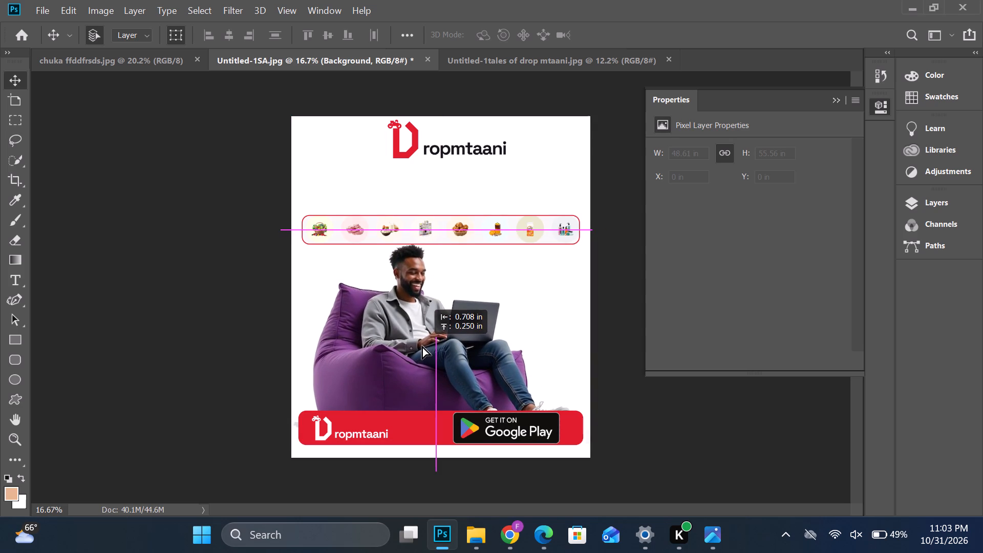
left_click_drag(422, 346, 411, 344)
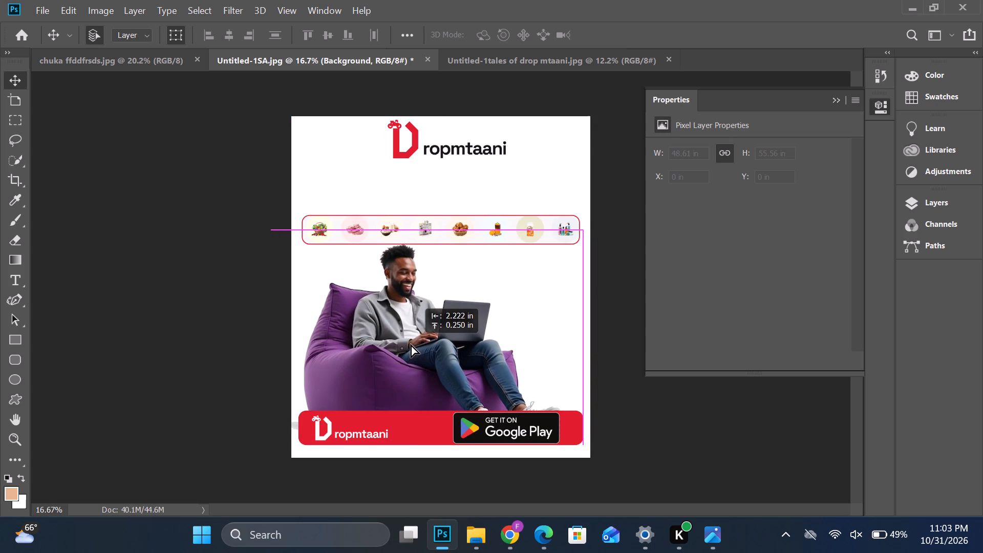
left_click_drag(411, 344, 418, 343)
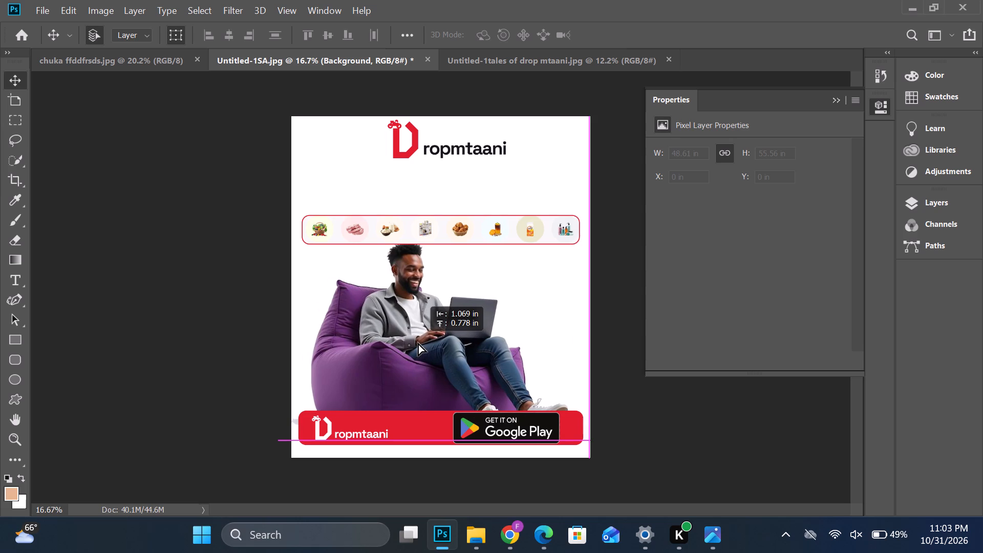
left_click_drag(418, 343, 418, 345)
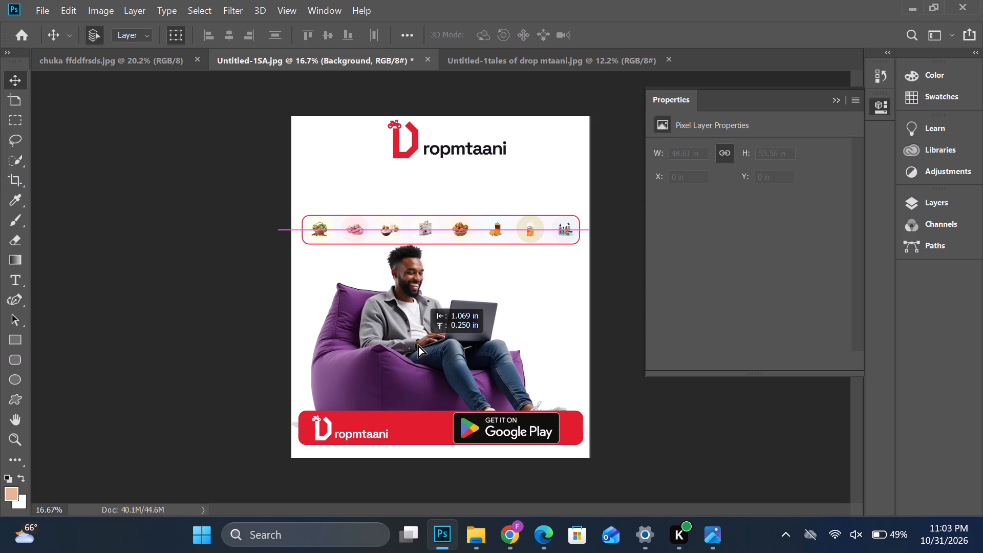
left_click_drag(418, 345, 418, 345)
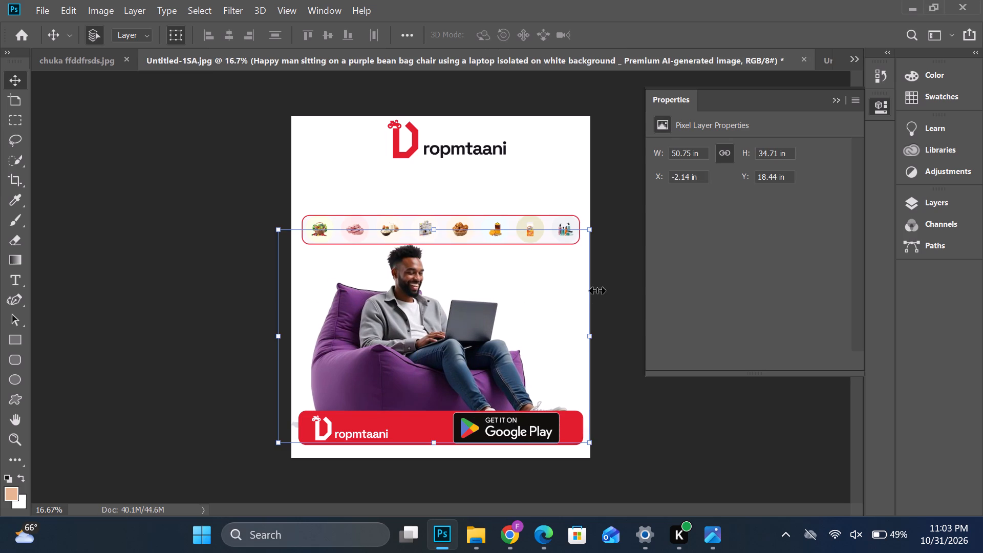
left_click(615, 290)
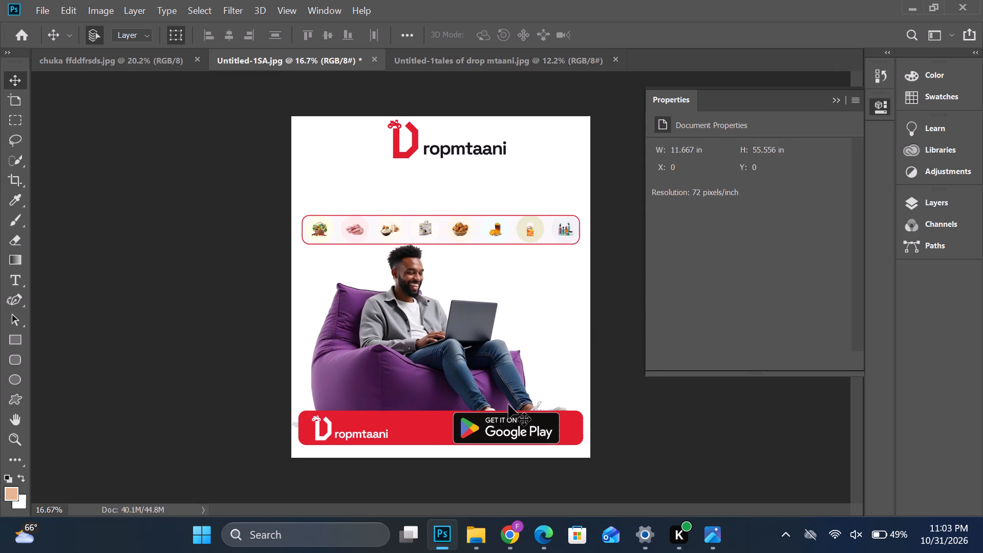
Draw a circle about 798 px in diameter and place it above the laptop, just below the category bar's end.
left_click(13, 377)
left_click_drag(527, 260, 574, 309)
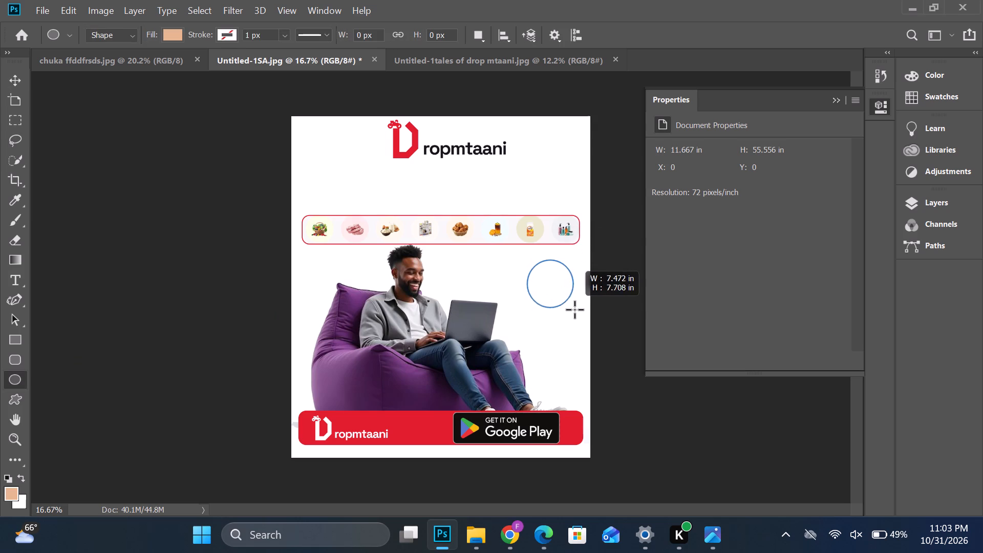
left_click_drag(574, 309, 595, 328)
left_click(17, 83)
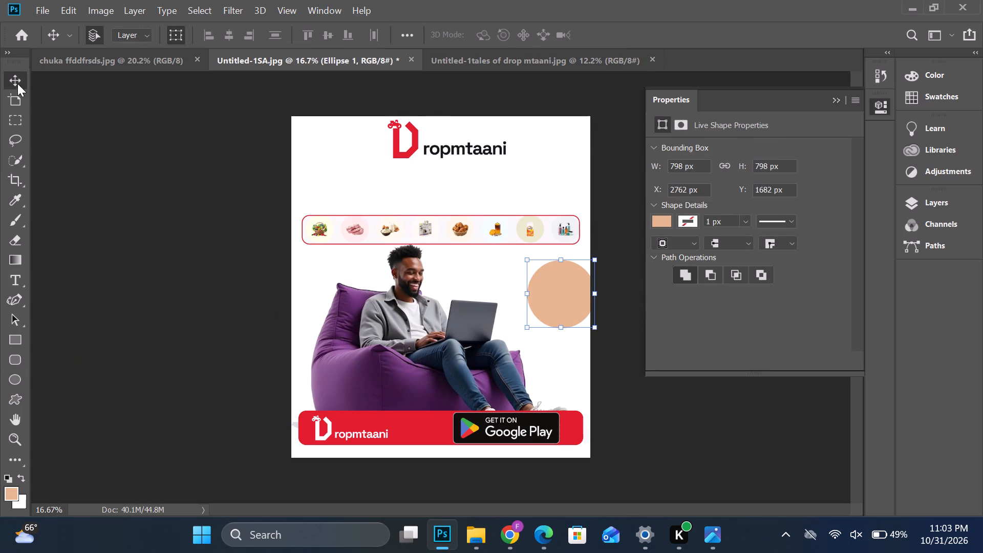
left_click_drag(548, 286, 527, 281)
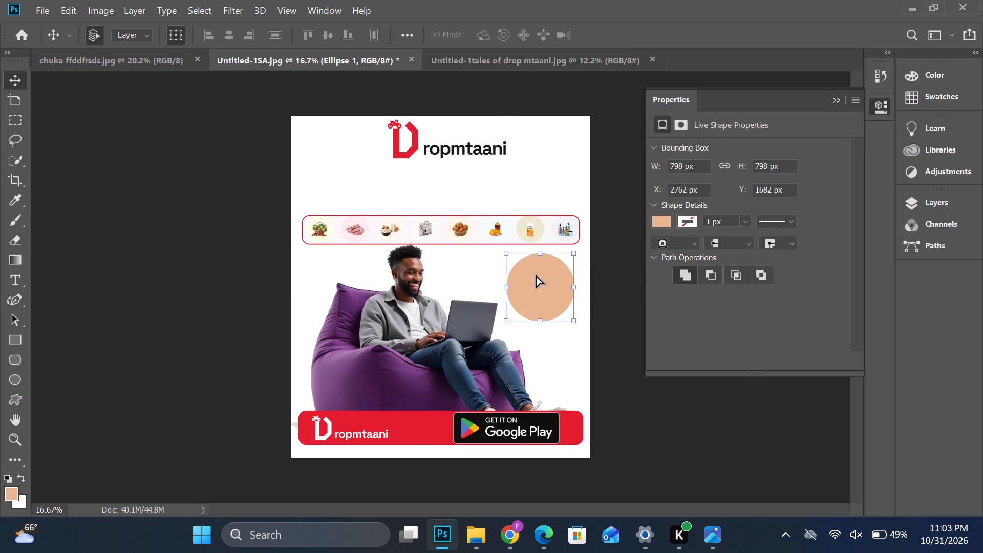
Fill the circle beside the man with the recently used brand red.
left_click(666, 219)
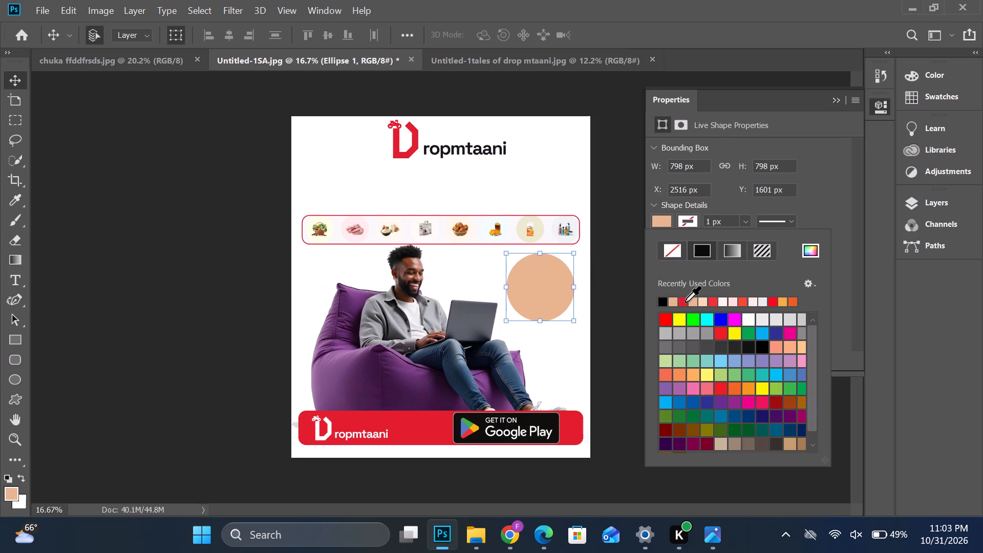
left_click(686, 302)
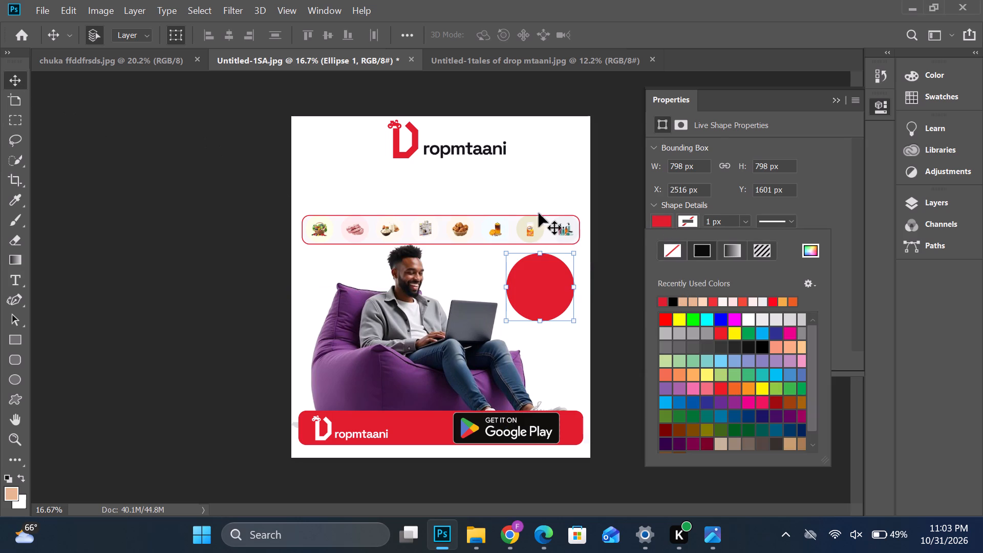
Give the red circle a stroke of about 8.92 px and choose the dashed line style for it.
left_click(744, 219)
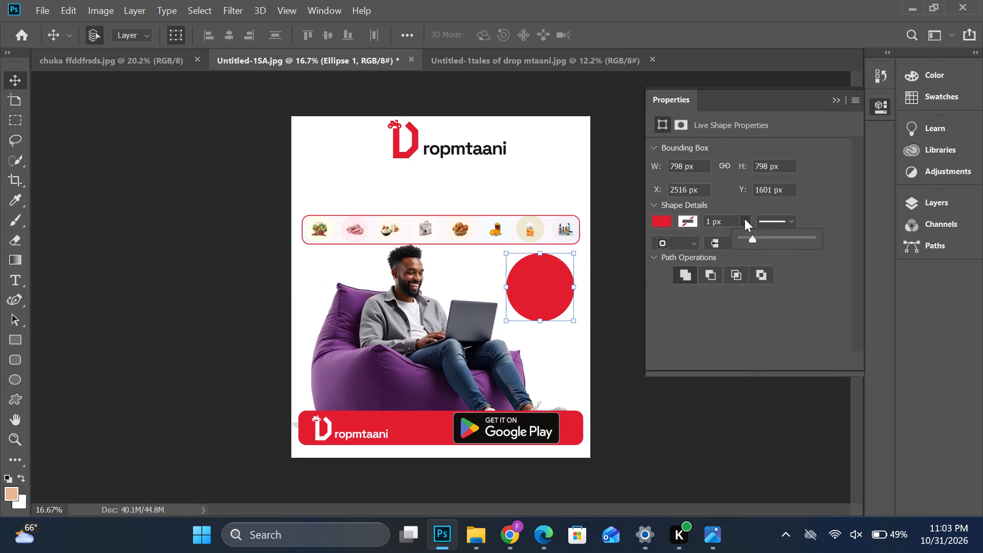
left_click_drag(754, 237, 762, 237)
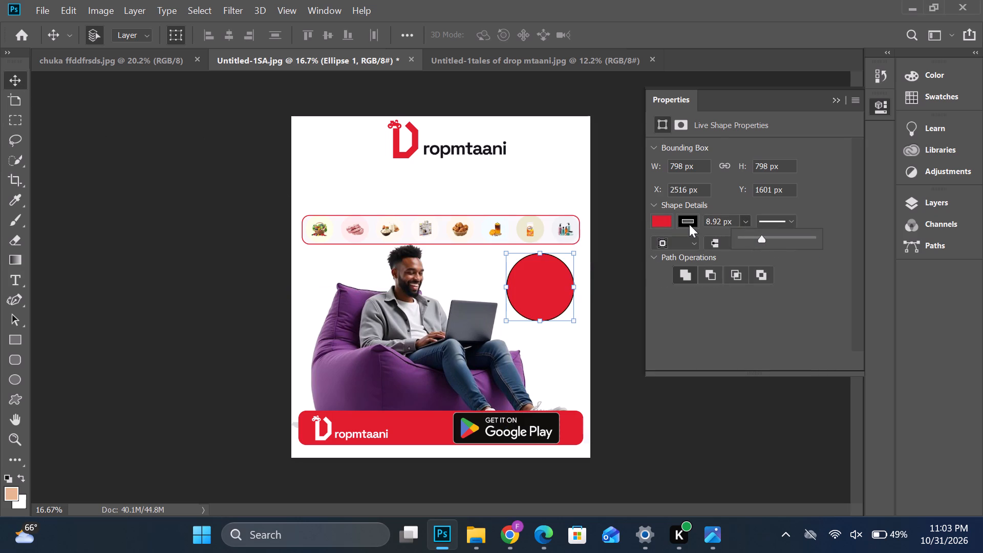
left_click(695, 243)
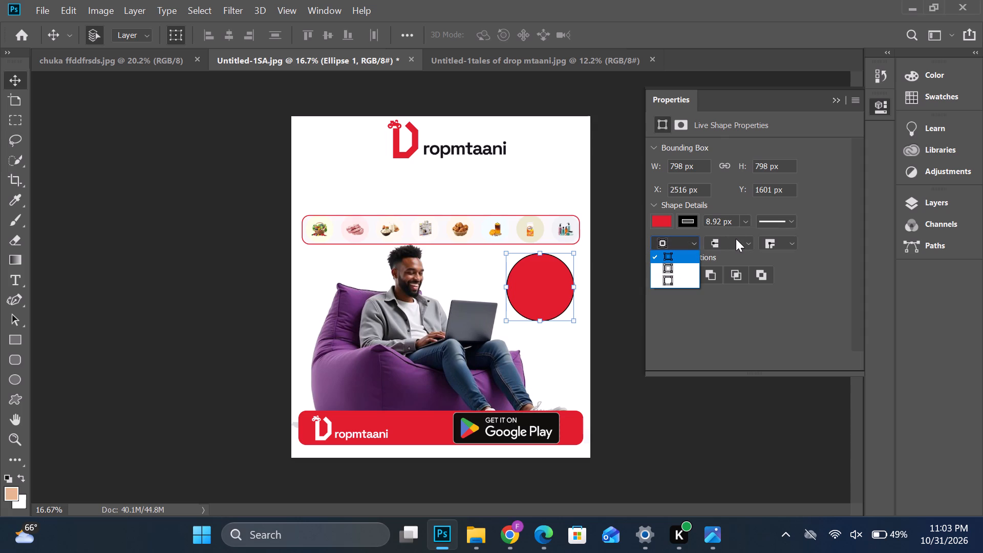
left_click(743, 239)
left_click(743, 239)
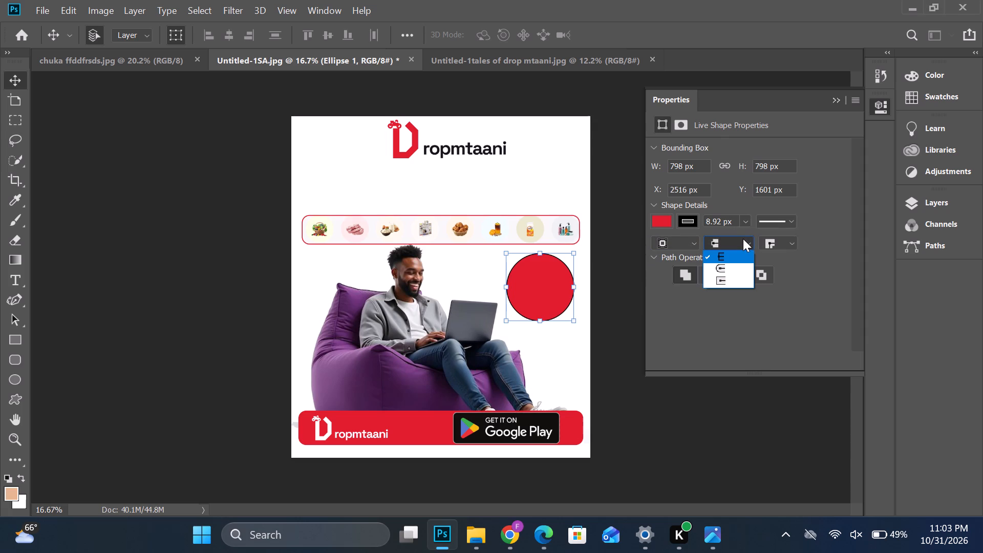
left_click(783, 256)
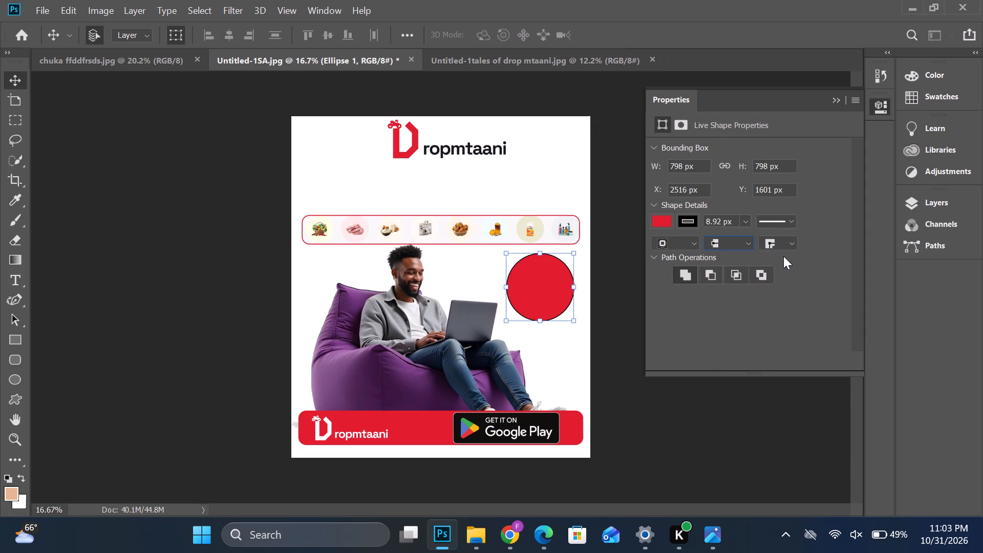
left_click(790, 221)
left_click(781, 296)
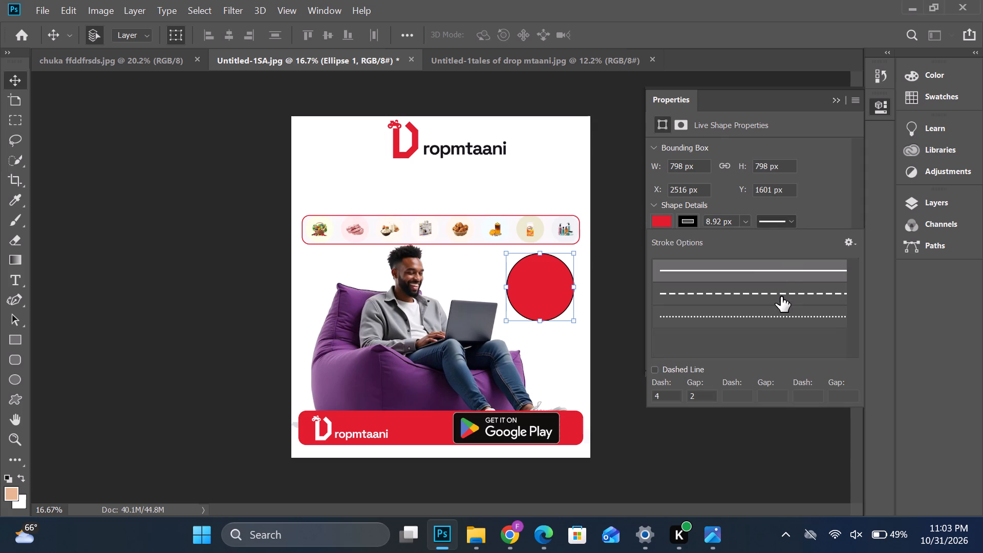
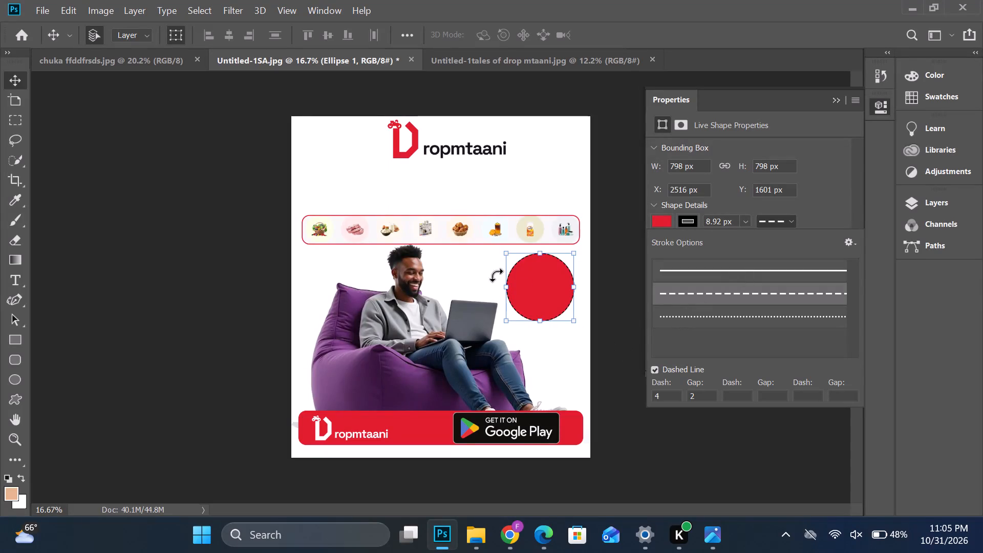
Delete the dashed-outline red circle above the laptop.
left_click(616, 327)
left_click(559, 293)
key("BackSpace")
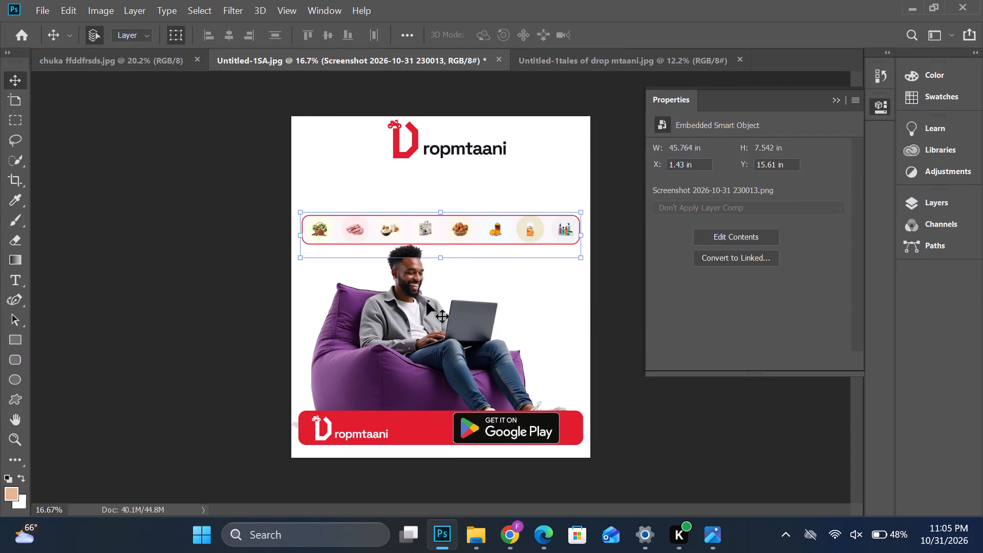
Delete the category-icon strip and the rounded rectangle behind it.
left_click(463, 229)
key("BackSpace")
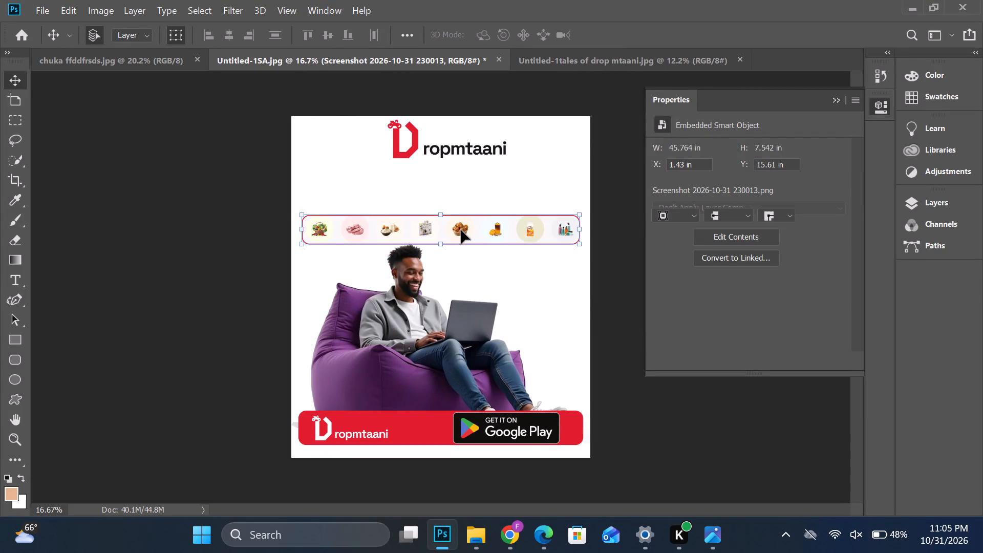
left_click(454, 227)
key("BackSpace")
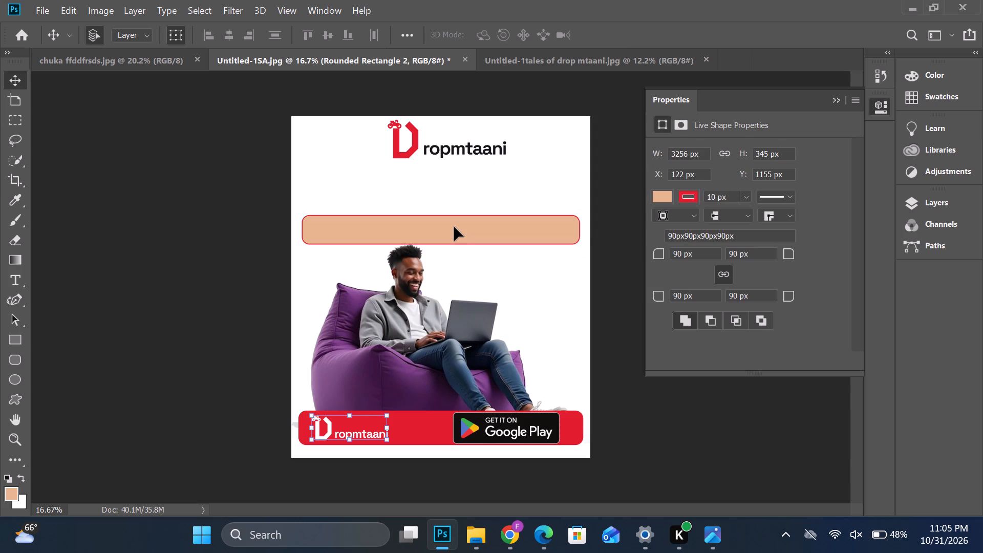
Move the man on the bean bag about 0.36 in right and 2.54 in up, so his shoes clear the red footer.
left_click_drag(412, 361, 413, 357)
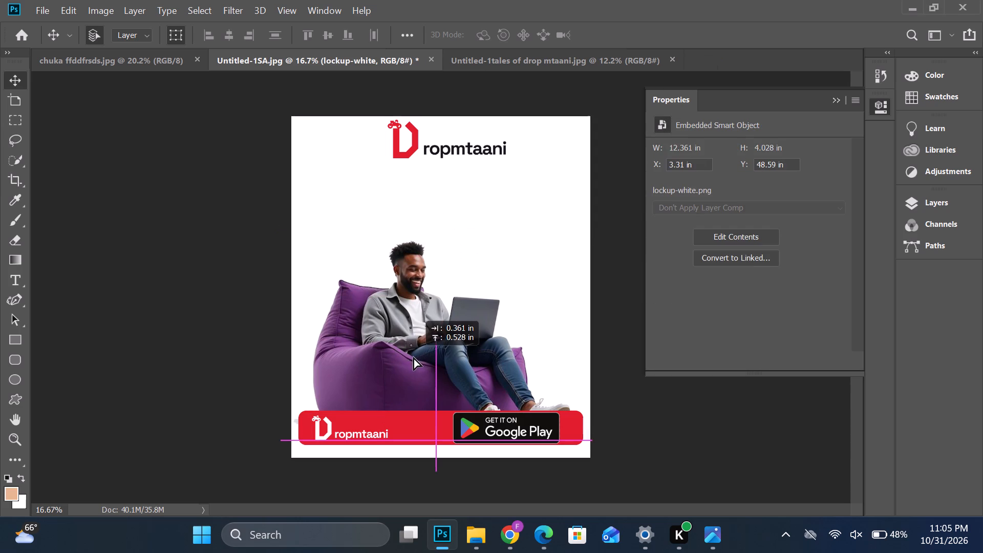
left_click_drag(413, 357, 416, 344)
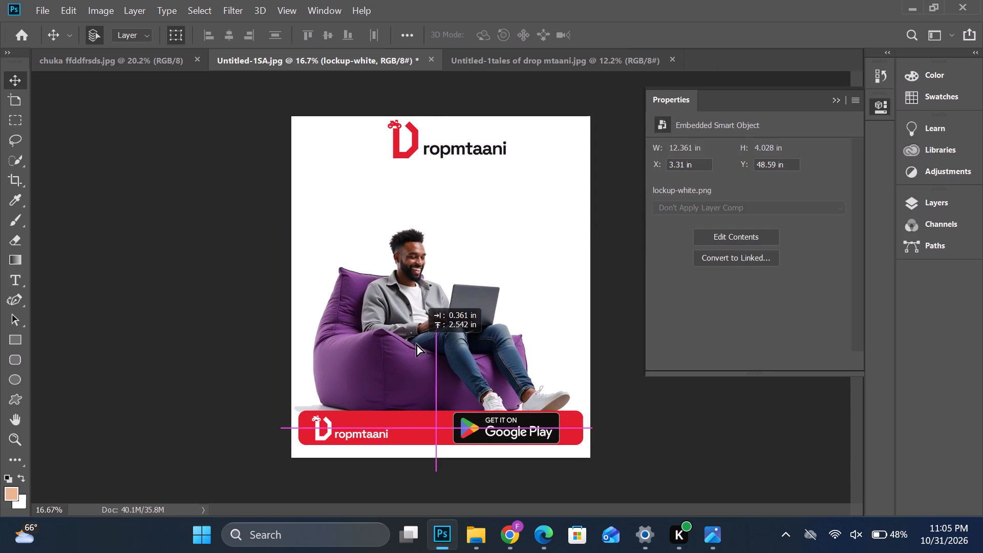
left_click_drag(416, 344, 414, 347)
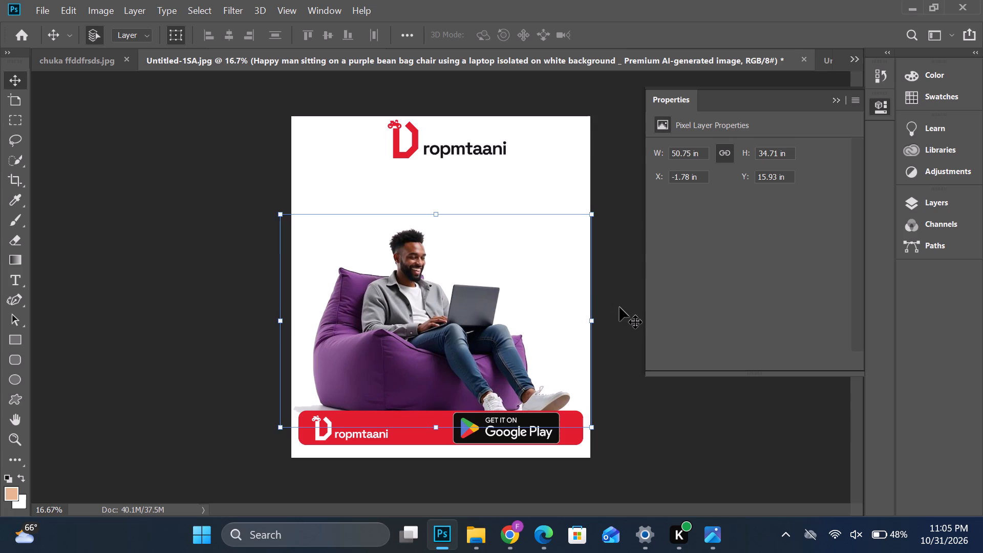
left_click(619, 307)
Switch to Chrome, look through Pinterest's "man seated on a seat" results and go back to the Chowmate food promotion design for reference.
left_click(519, 546)
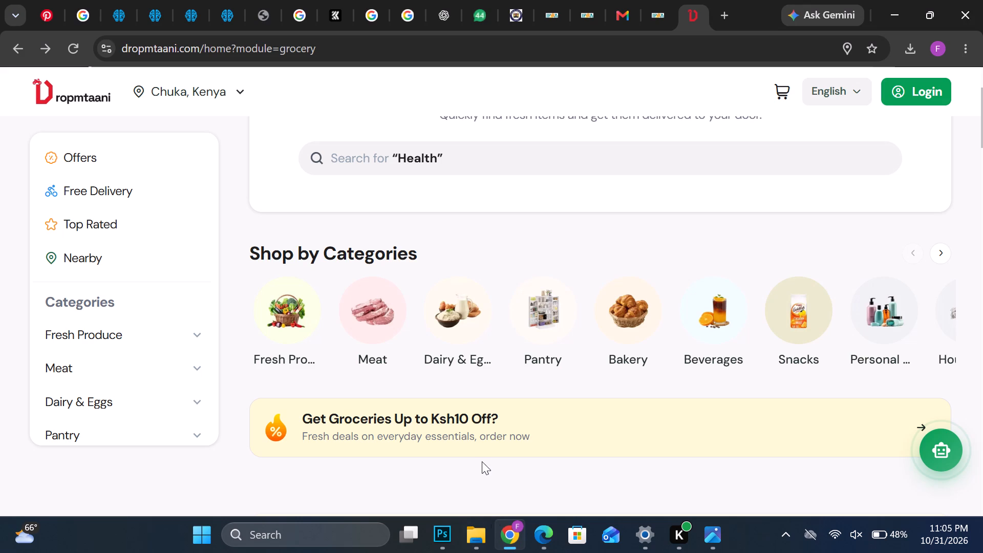
left_click(39, 17)
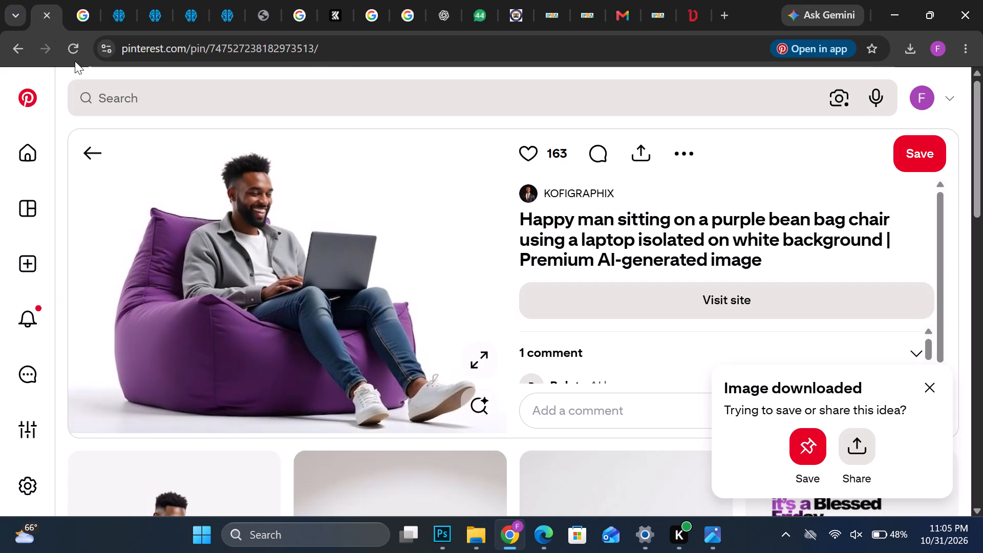
scroll(301, 239, "down", 3)
scroll(302, 240, "up", 4)
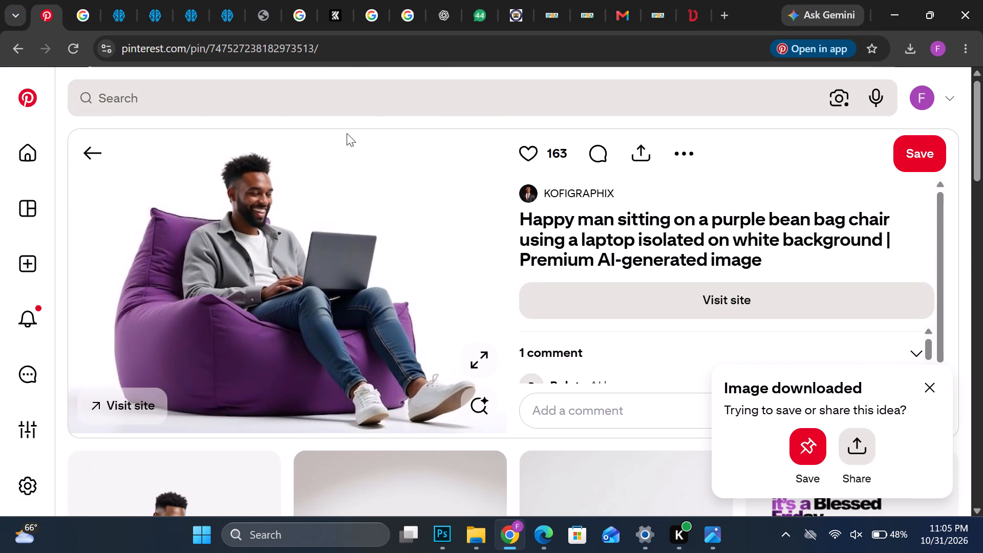
left_click(95, 154)
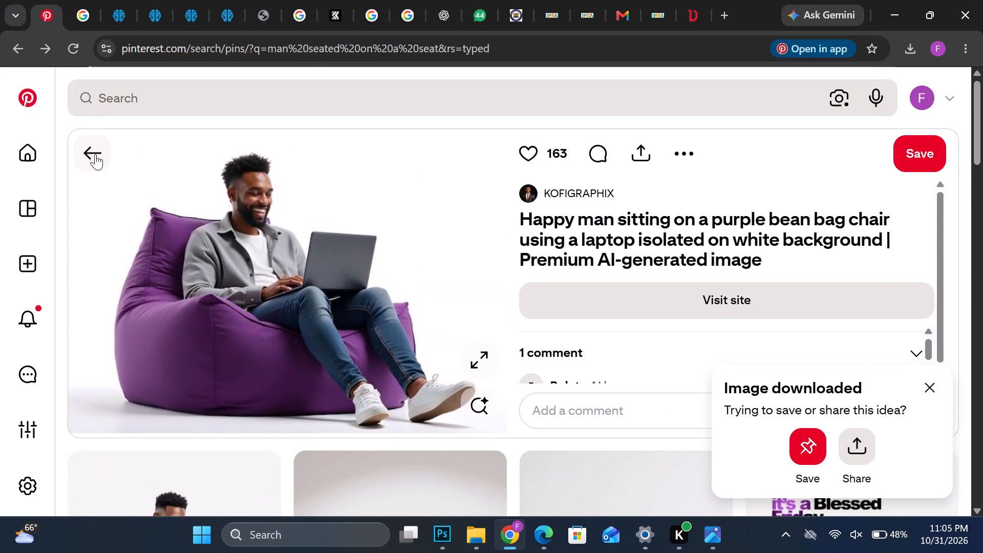
scroll(229, 252, "down", 1)
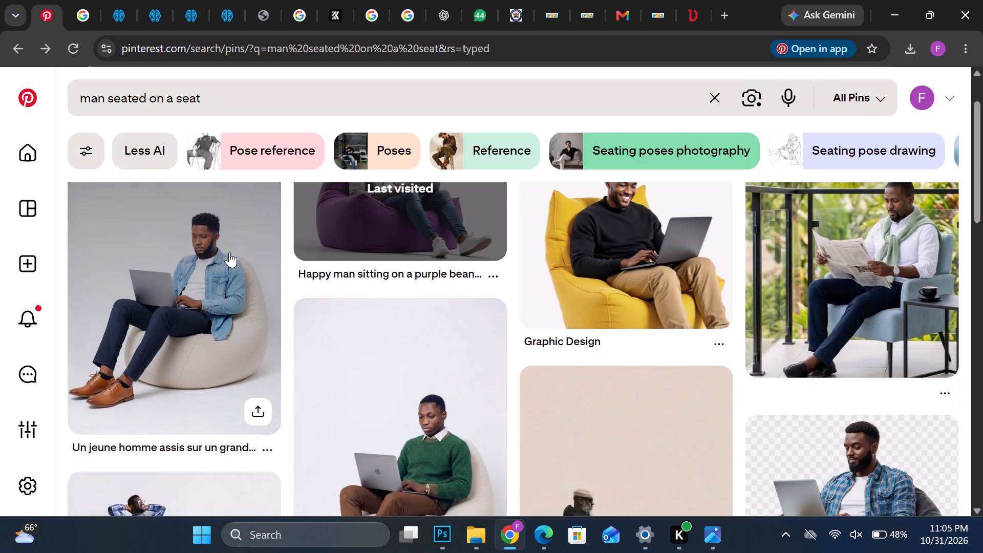
scroll(229, 252, "down", 6)
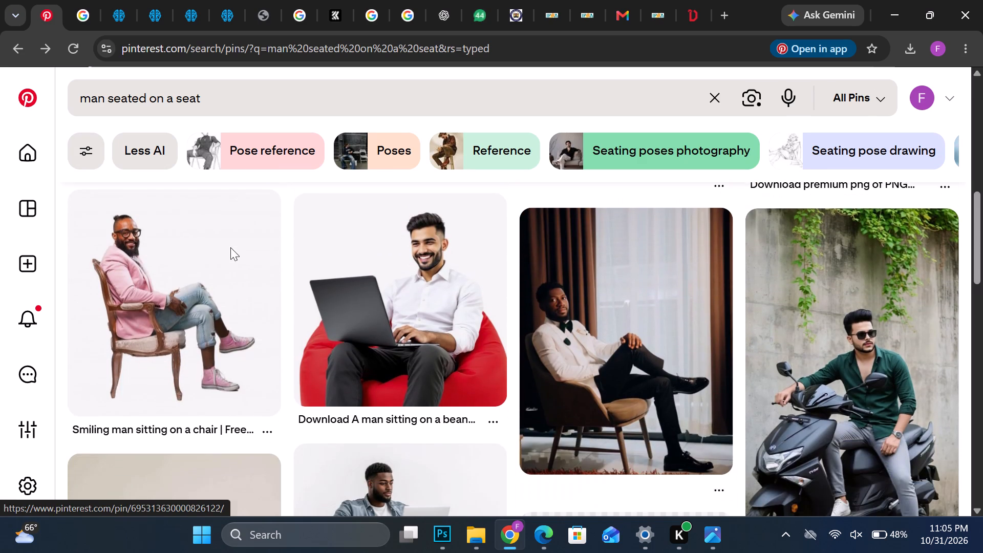
scroll(230, 246, "down", 4)
scroll(231, 244, "up", 2)
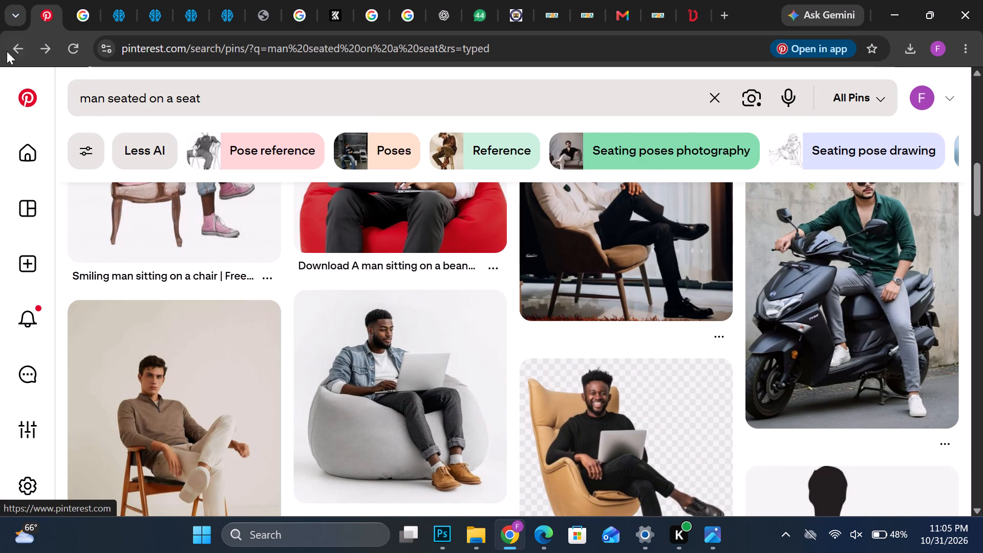
left_click(7, 50)
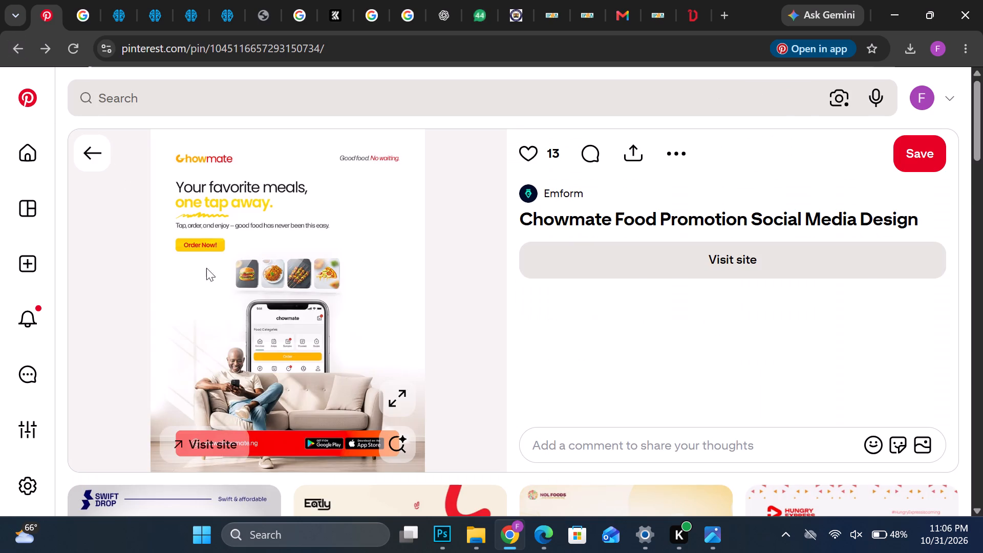
scroll(259, 273, "down", 2)
scroll(259, 273, "up", 2)
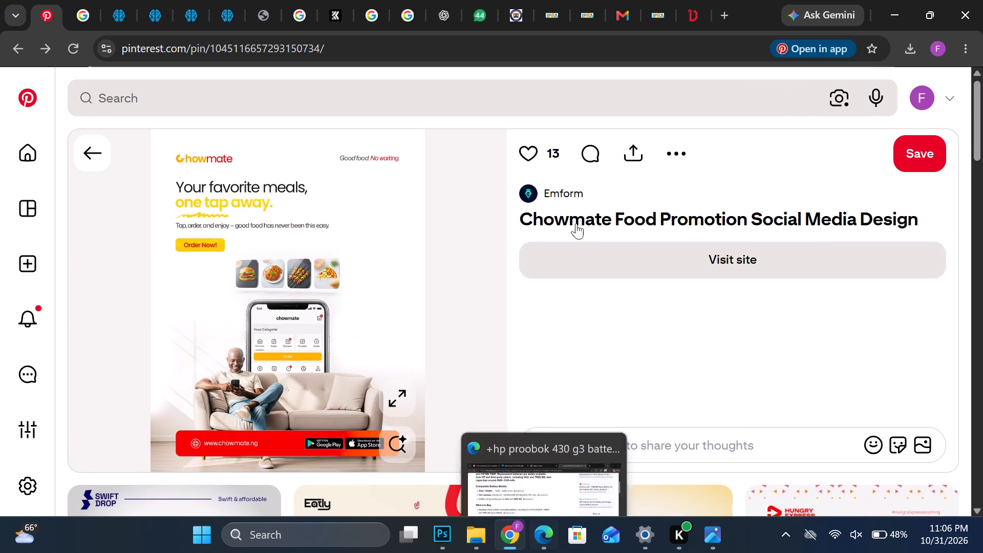
Open a new browser tab.
left_click(727, 12)
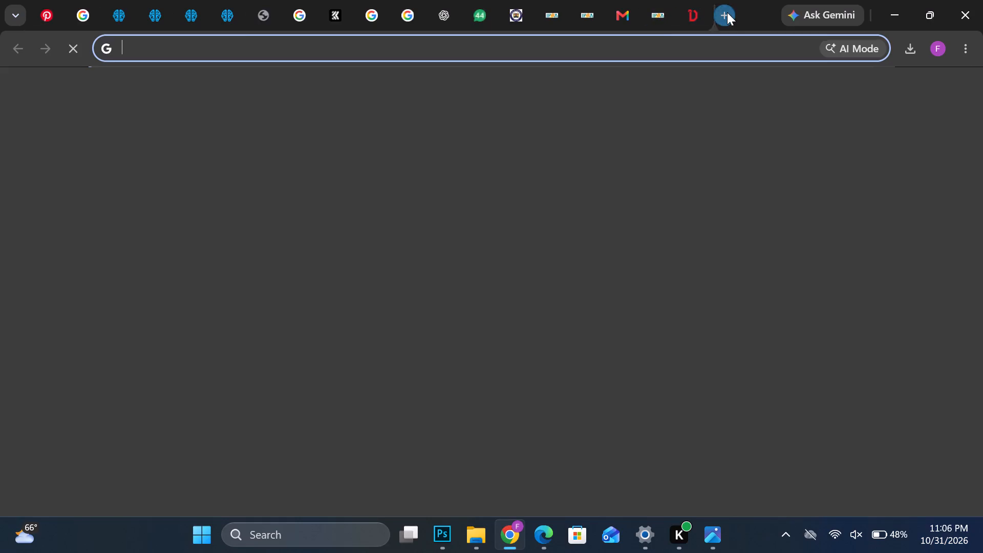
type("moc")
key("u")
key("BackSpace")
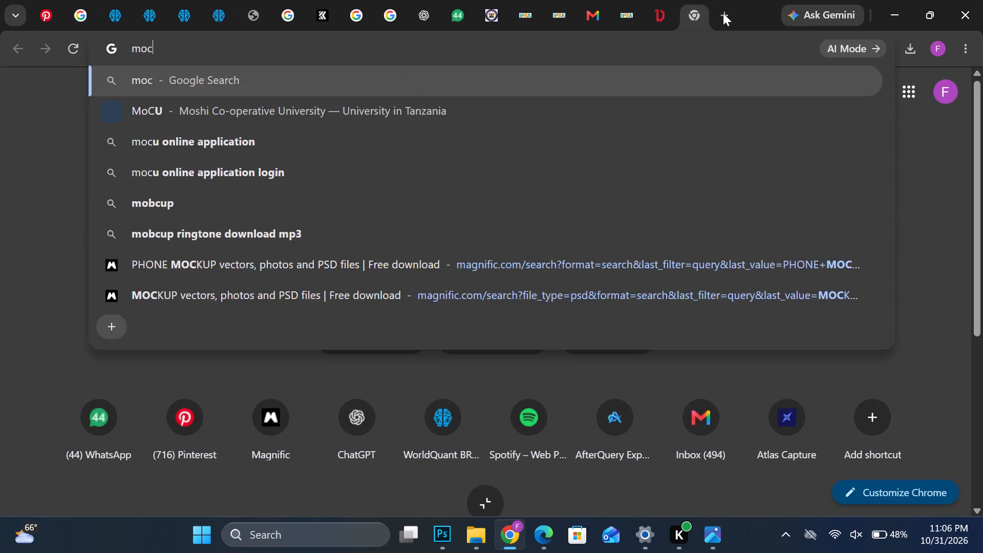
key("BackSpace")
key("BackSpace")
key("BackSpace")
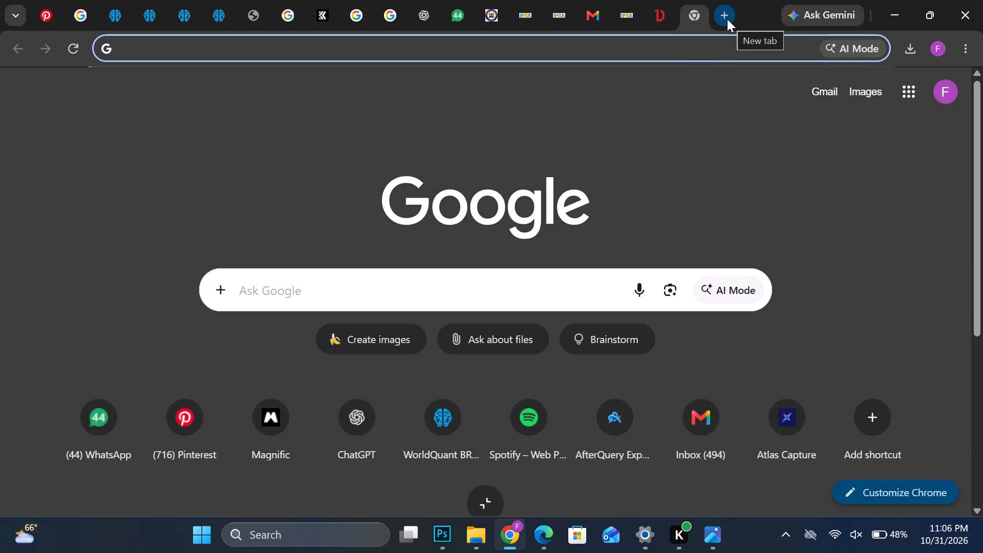
Open pngwing.com and search the site for "a phone".
type("png")
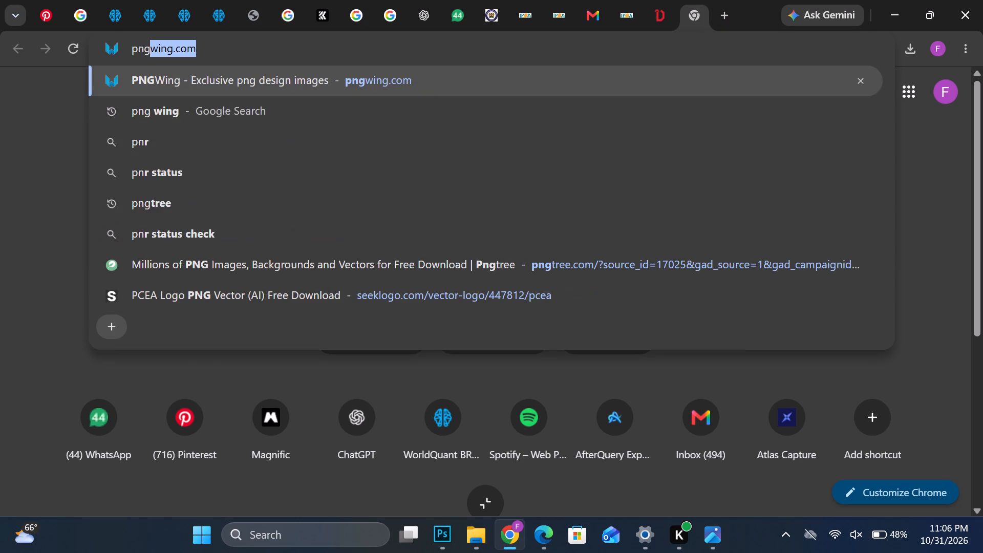
key("Return")
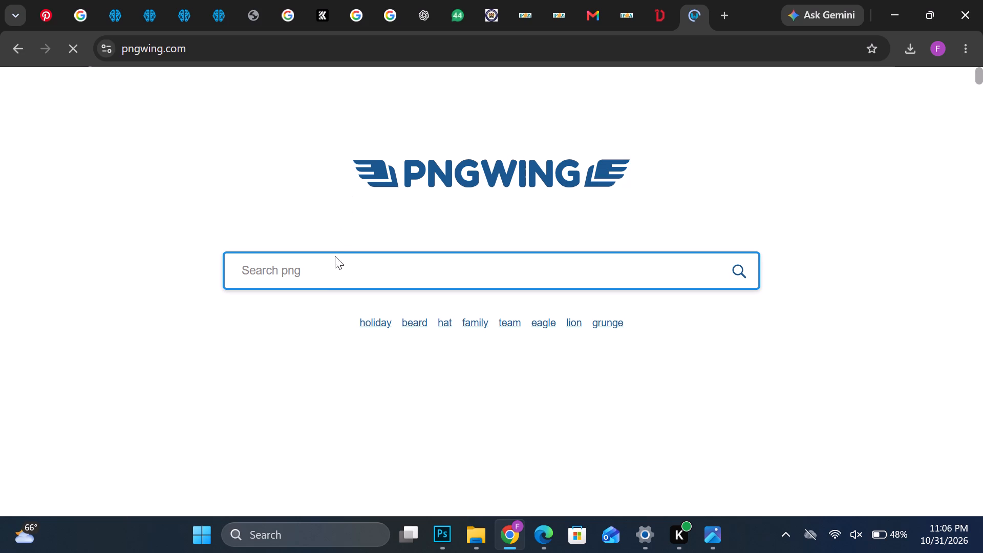
left_click(316, 270)
type("a p")
type("hone")
key("Return")
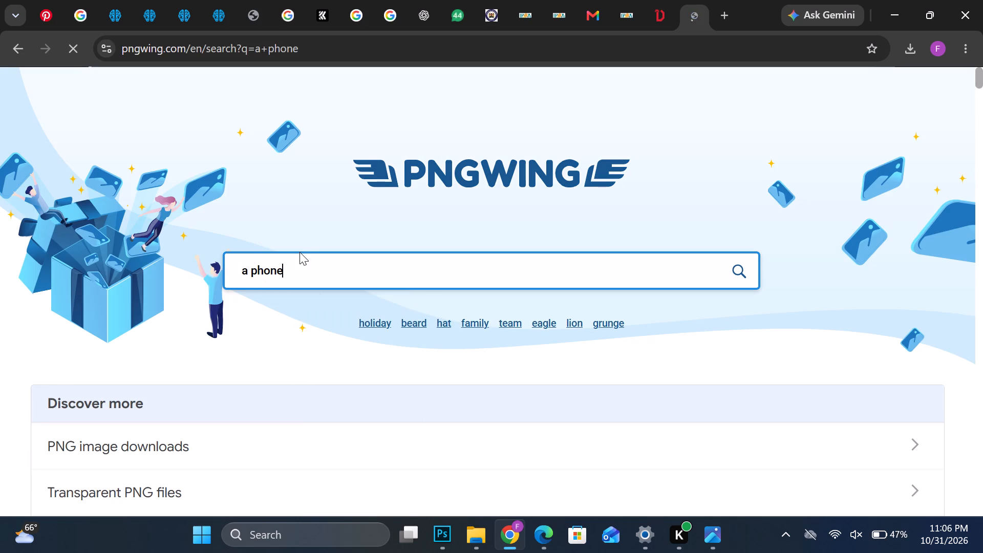
Look through the phone images and open the page of the "Phone, Frame, Smartphone, Android, Phone Frame" PNG.
scroll(340, 262, "down", 1)
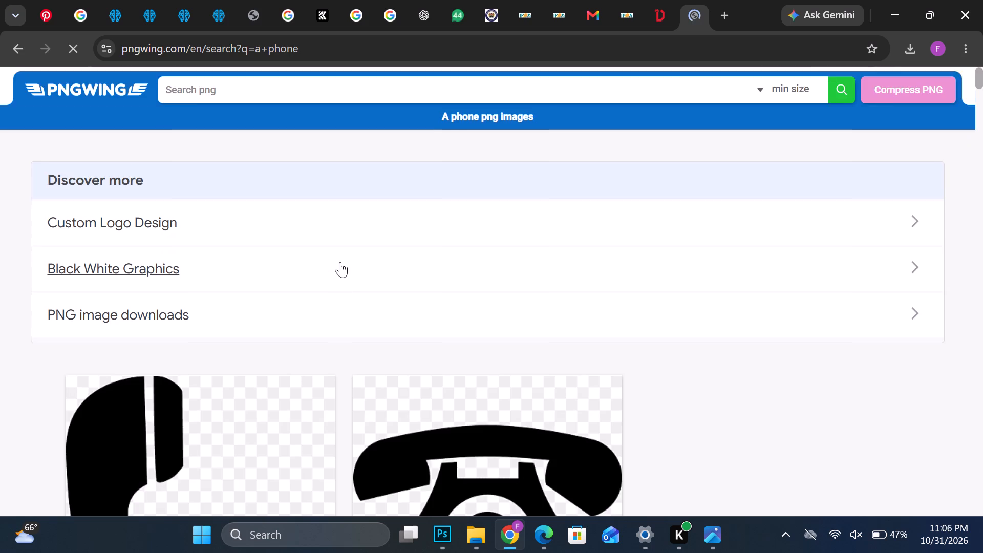
scroll(340, 262, "down", 14)
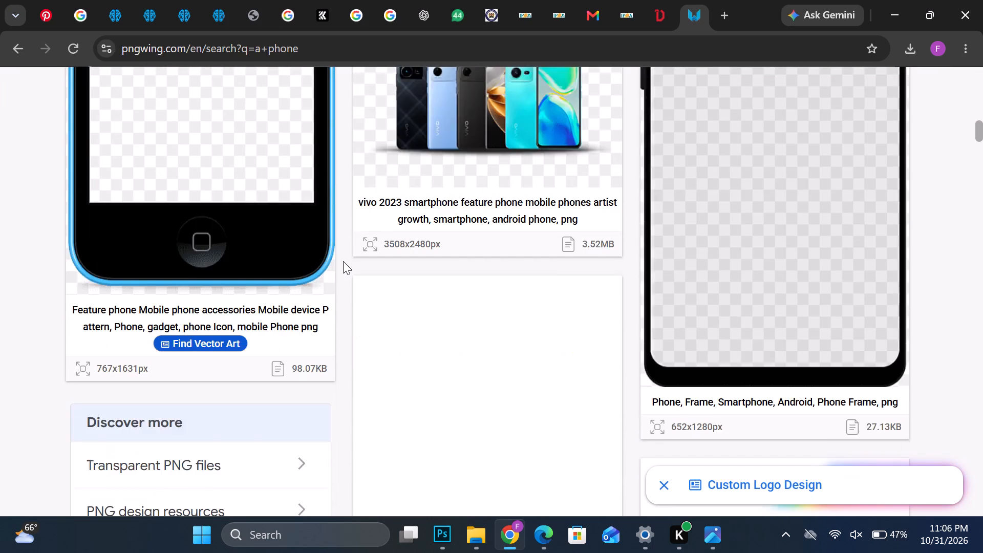
scroll(344, 260, "down", 5)
scroll(344, 260, "up", 6)
scroll(345, 259, "down", 1)
scroll(345, 259, "up", 1)
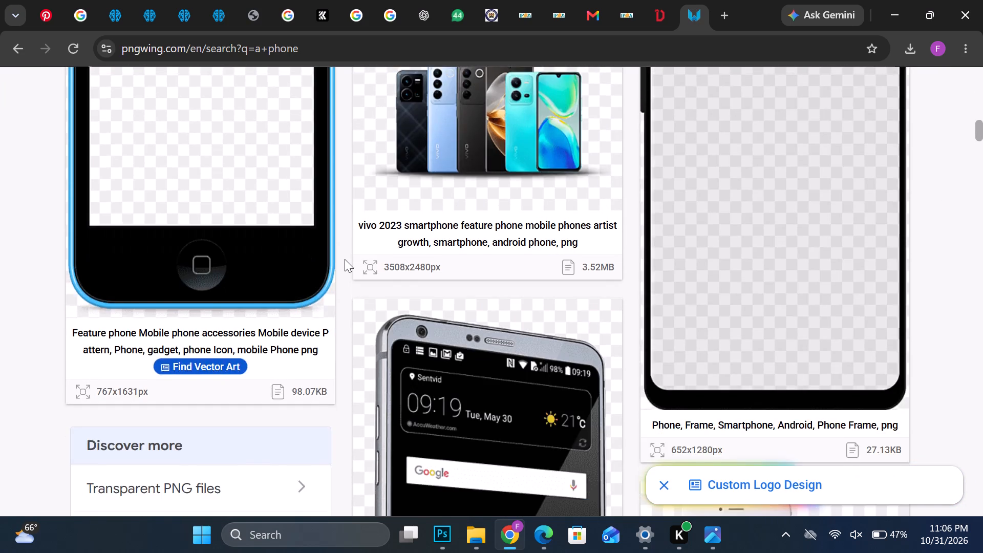
scroll(345, 259, "up", 5)
scroll(345, 253, "down", 4)
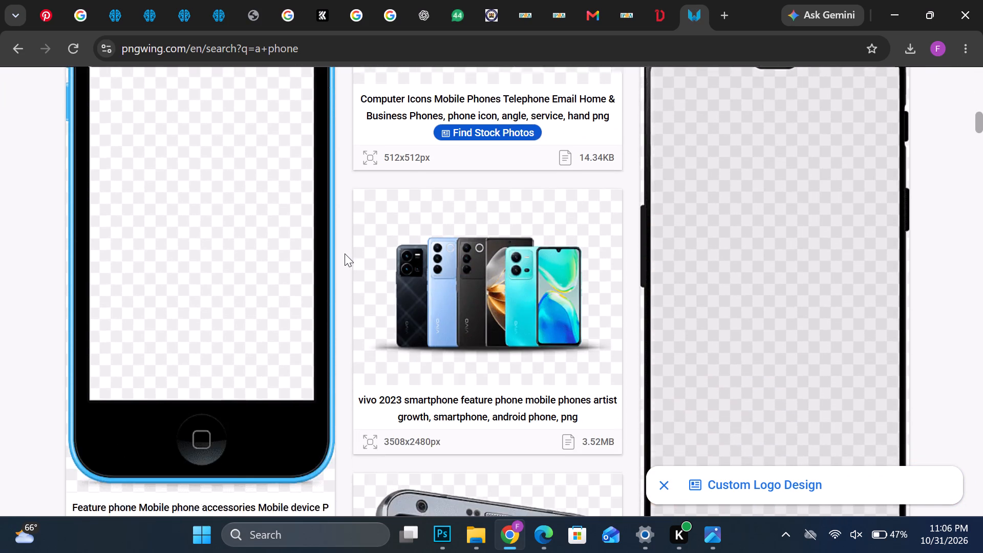
left_click(697, 209)
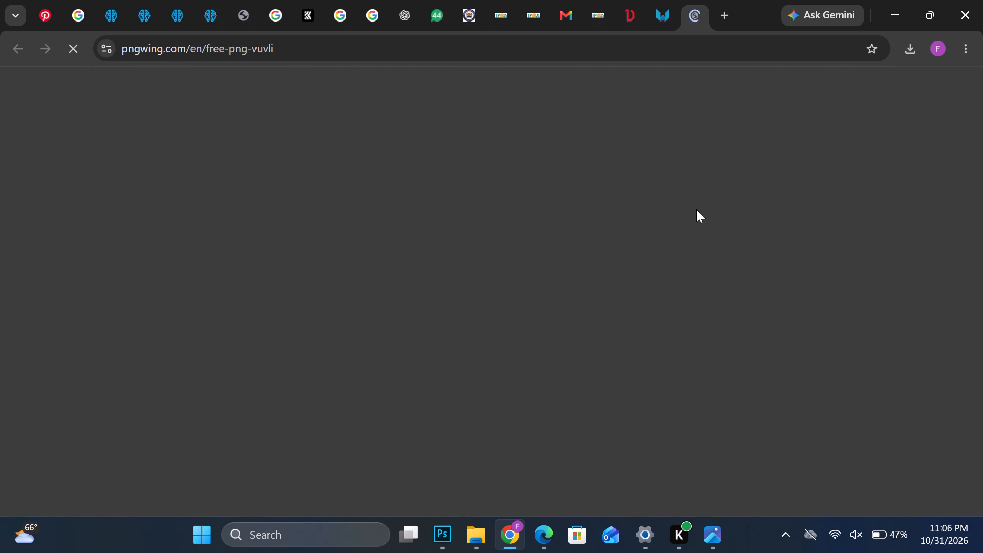
Look through the related images below the phone frame and open the "Cellphone, Smartphone, Mobile Phone, Mockup" PNG.
scroll(478, 338, "down", 8)
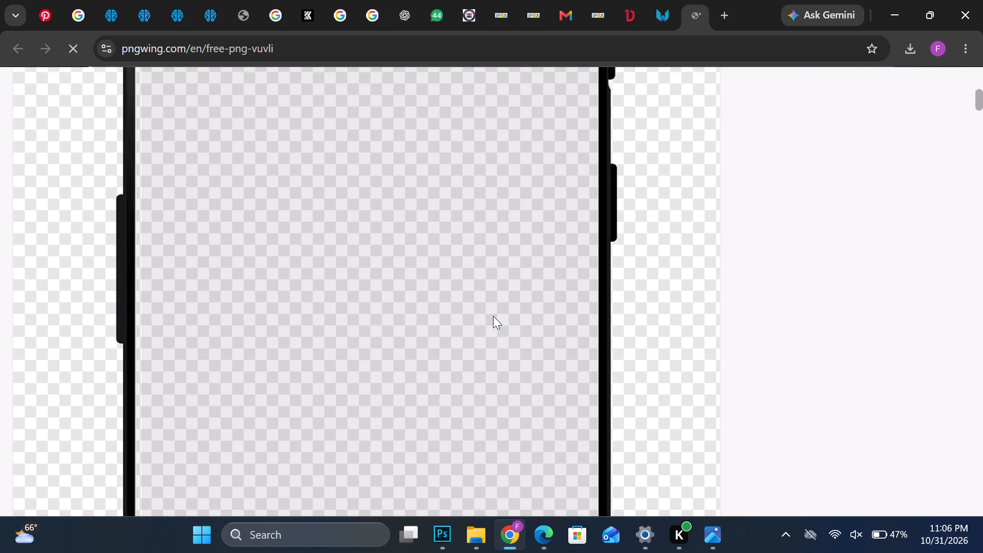
scroll(493, 316, "down", 14)
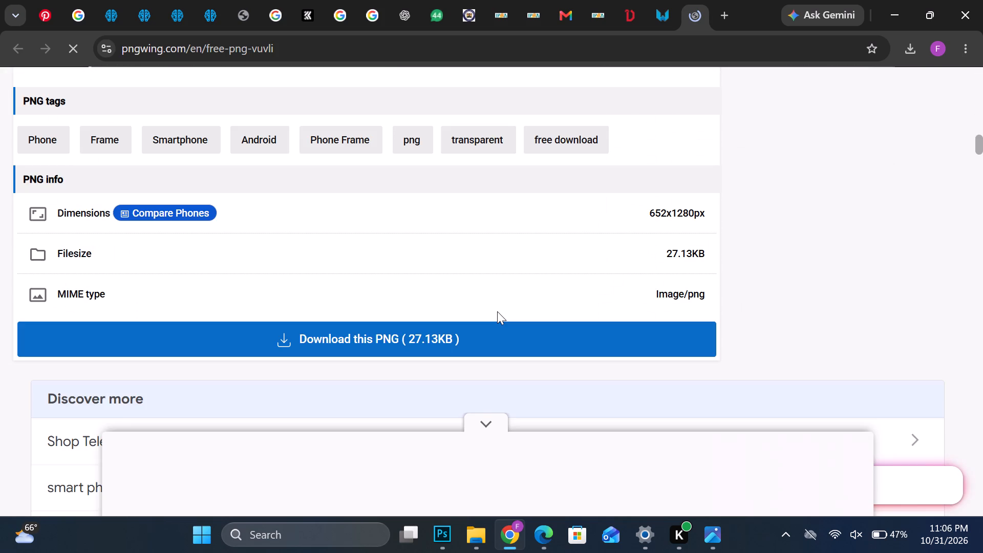
scroll(497, 311, "down", 8)
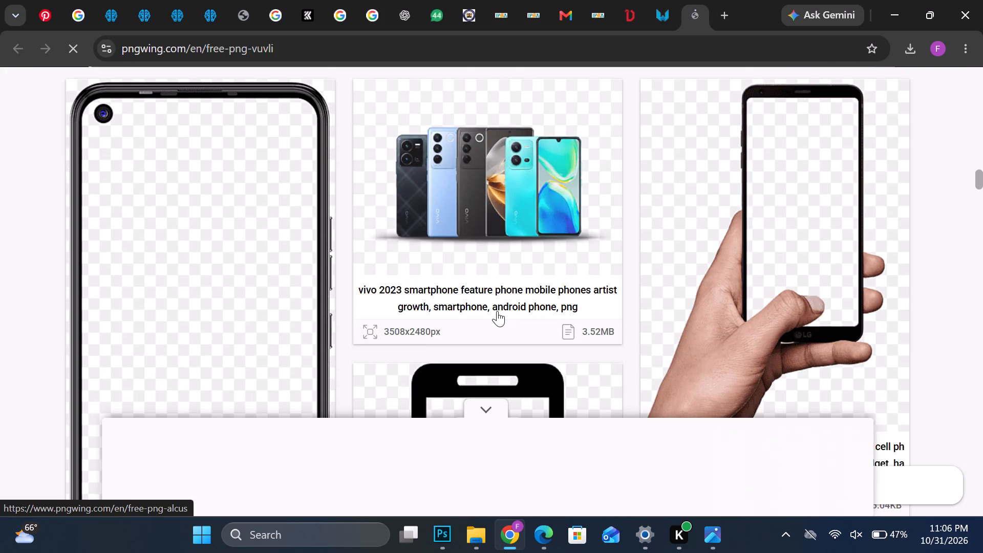
scroll(497, 311, "down", 12)
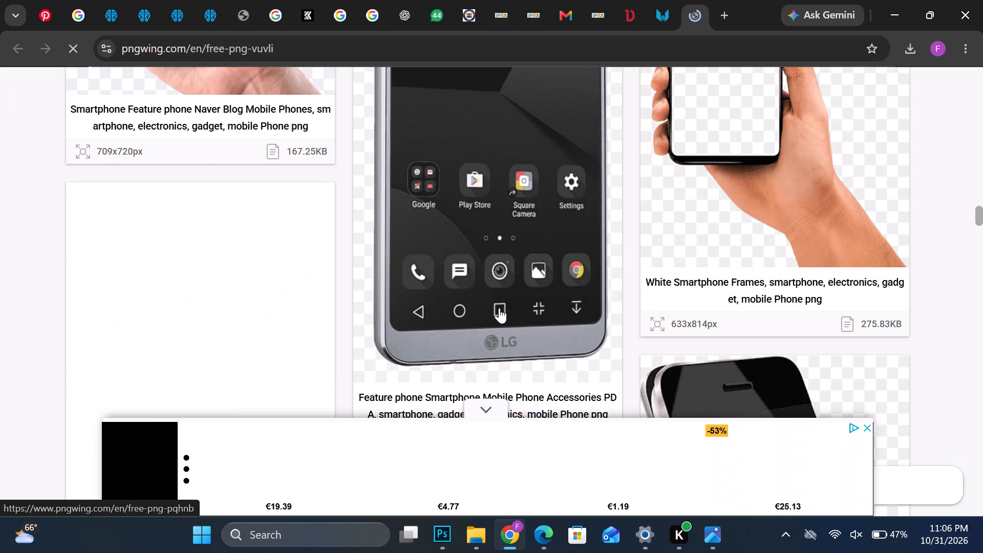
scroll(499, 308, "down", 7)
left_click(517, 288)
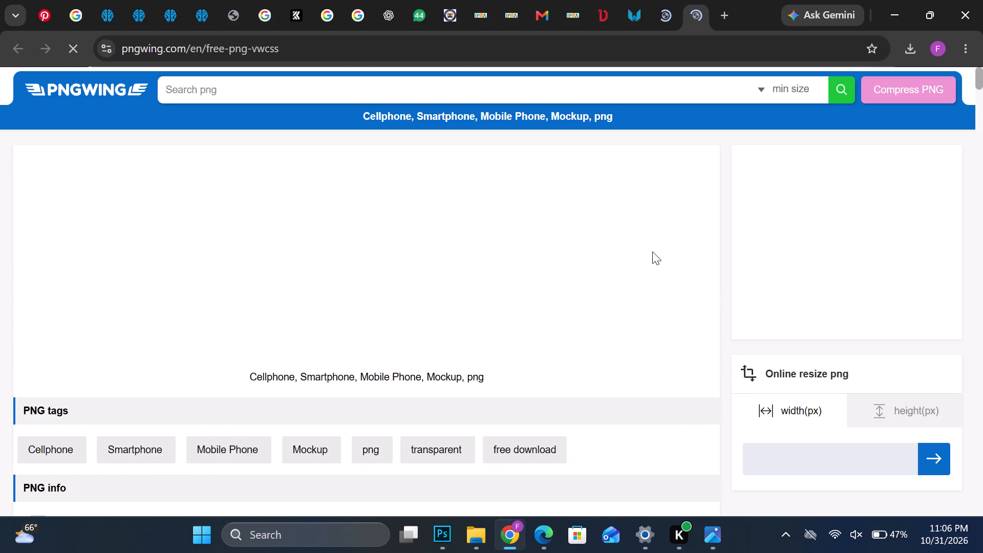
Open the download page for the "Cellphone, Smartphone, Mobile Phone, Mockup" PNG and dismiss the full-page advert.
scroll(634, 247, "down", 2)
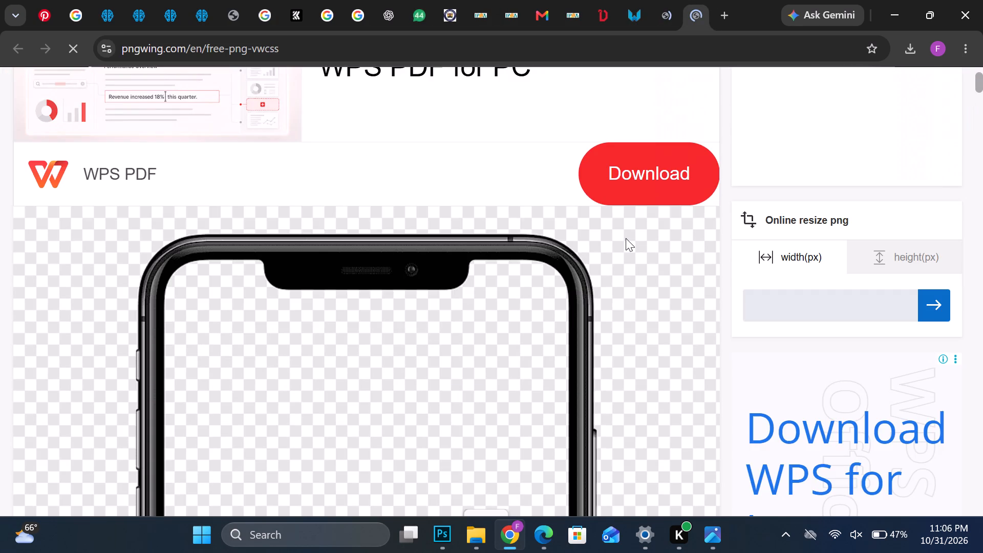
scroll(811, 259, "down", 2)
scroll(679, 252, "down", 11)
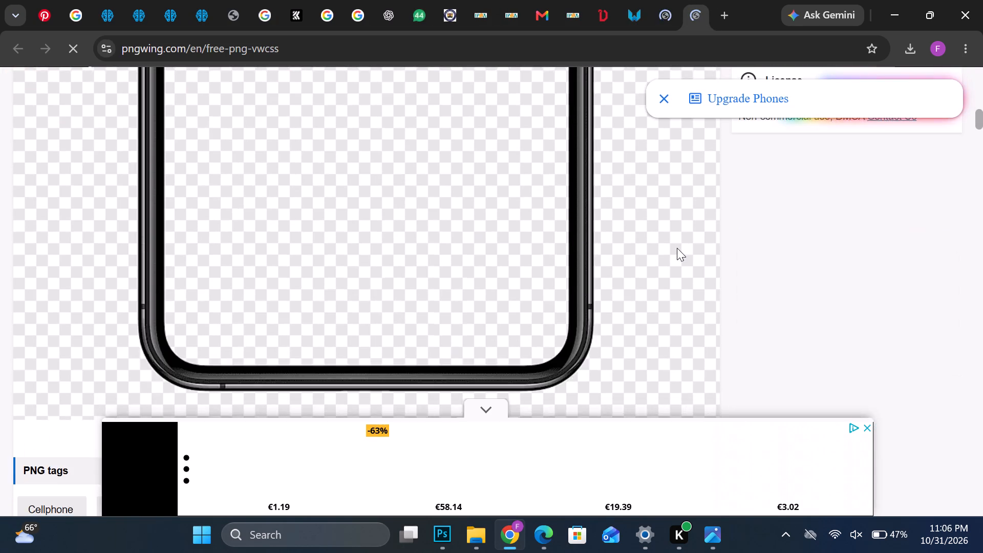
scroll(677, 248, "down", 4)
left_click(540, 170)
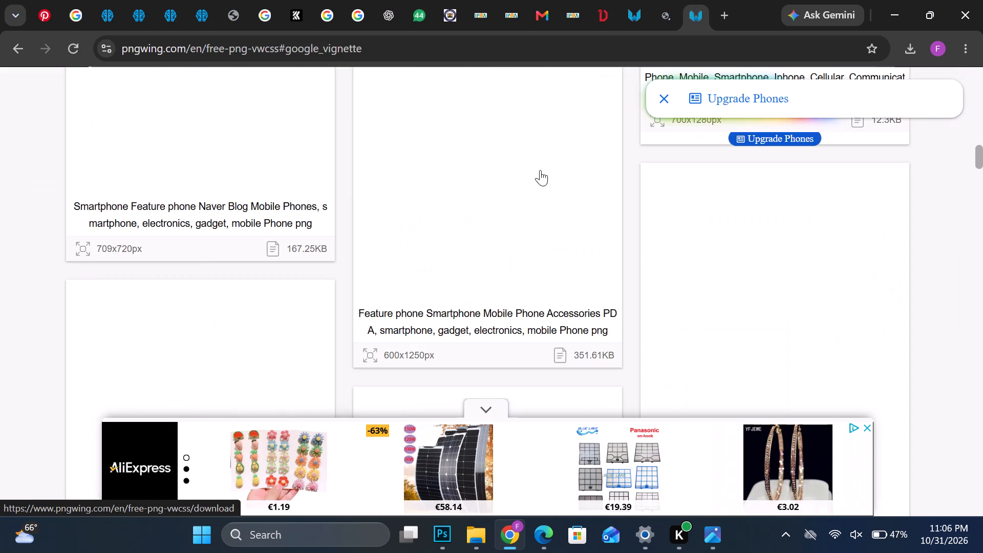
left_click(756, 237)
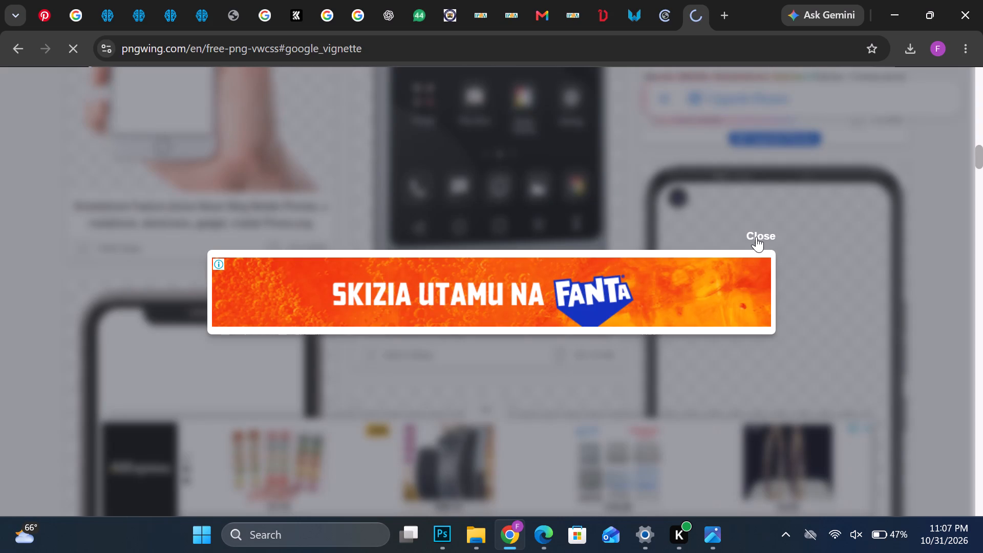
Download the phone mockup PNG, completing the verification by selecting the requested characters in order.
scroll(609, 289, "down", 6)
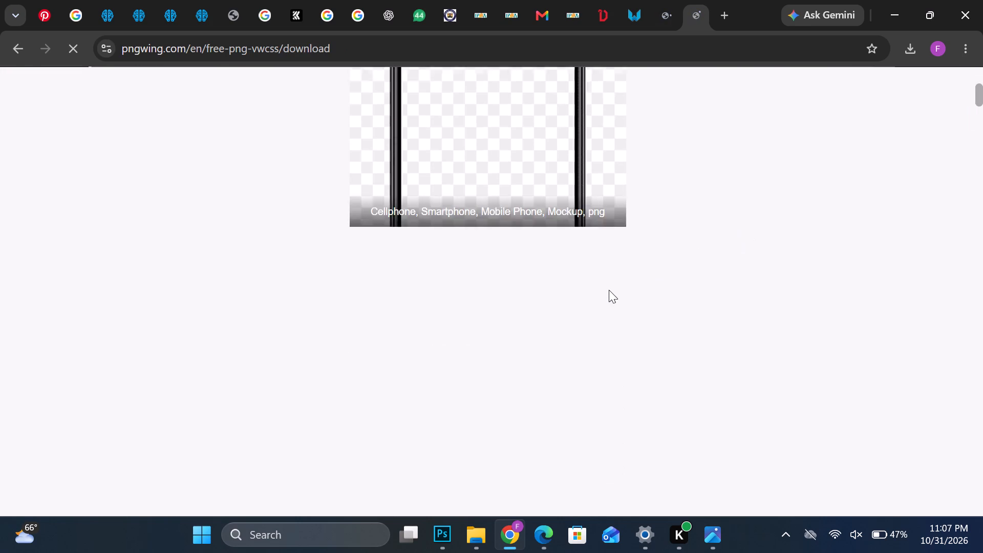
scroll(610, 287, "down", 2)
left_click(531, 346)
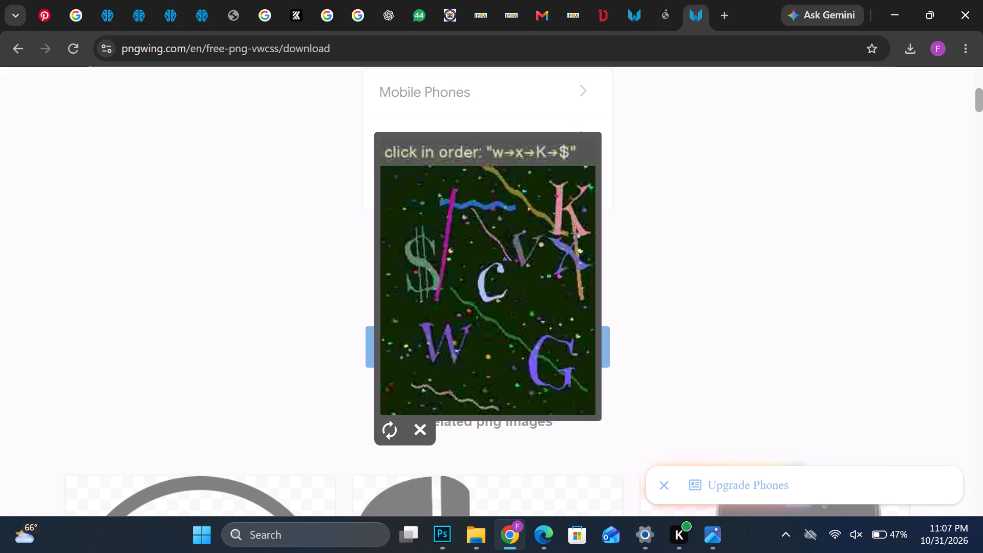
left_click(448, 330)
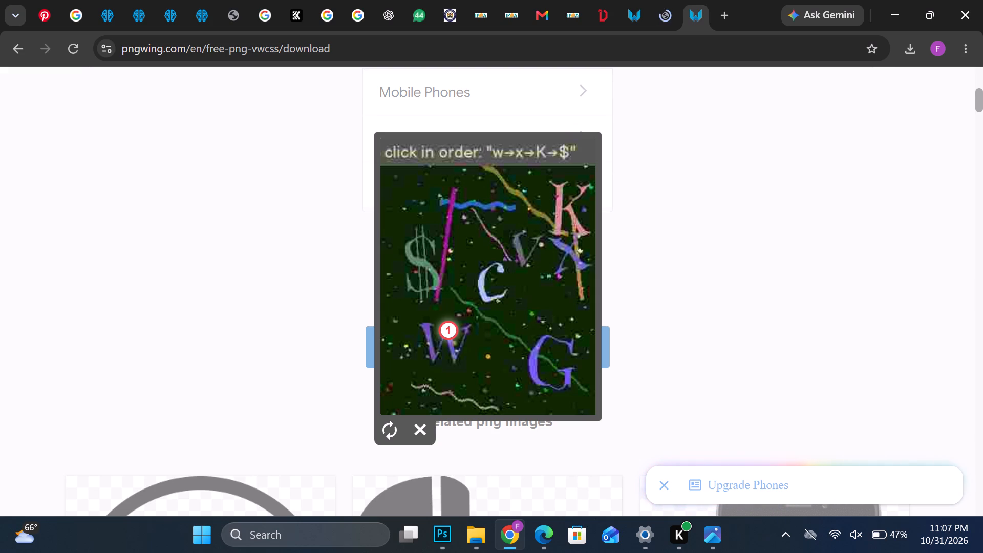
left_click(563, 245)
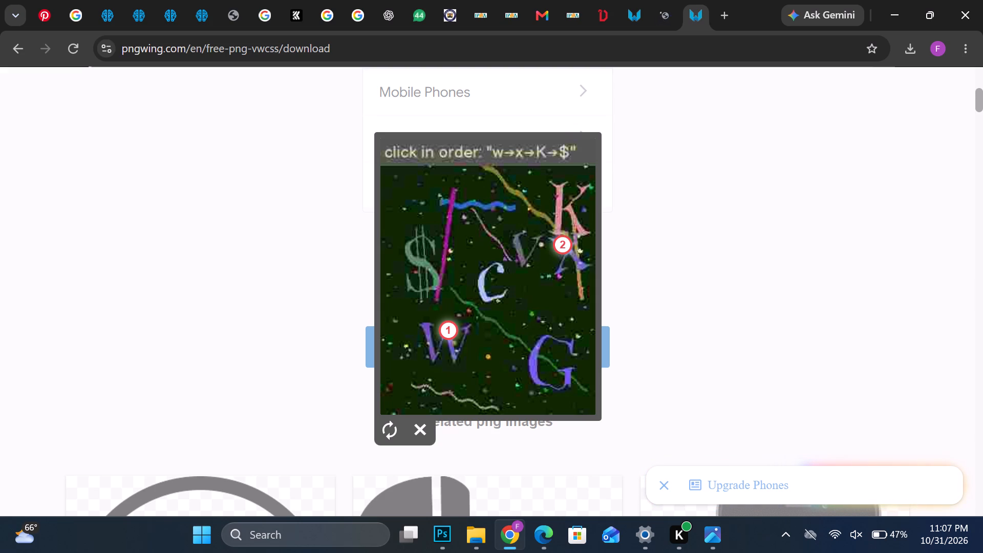
left_click(560, 203)
left_click(435, 270)
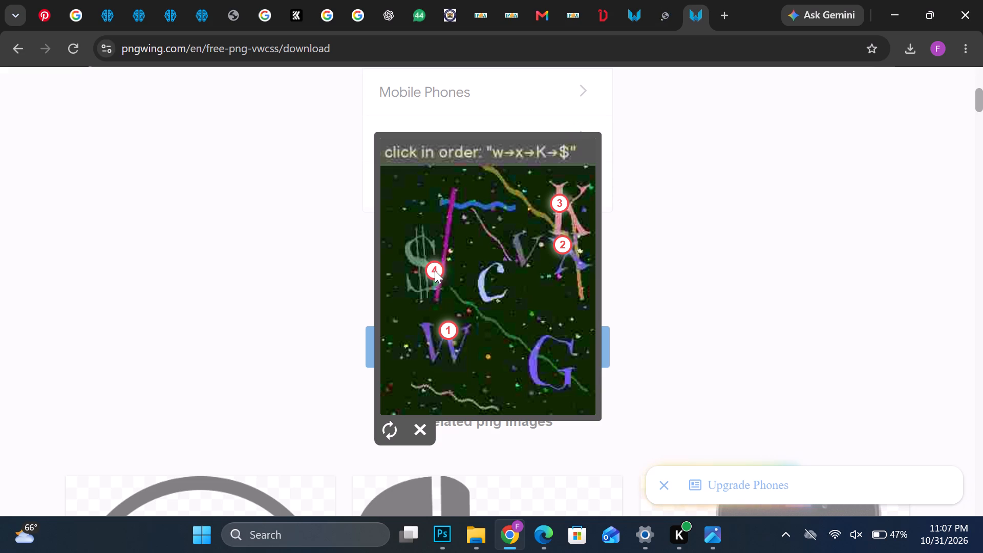
scroll(624, 293, "down", 4)
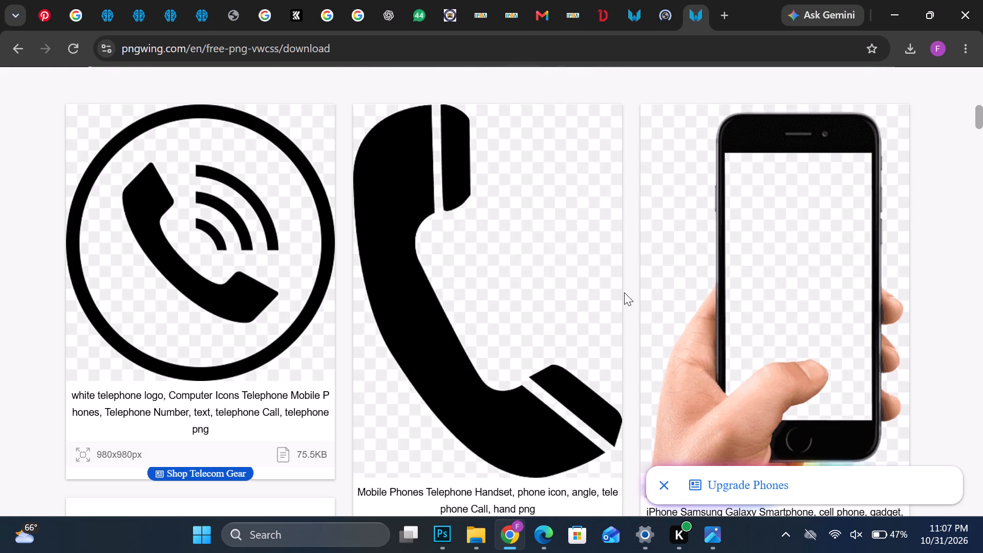
scroll(624, 292, "down", 9)
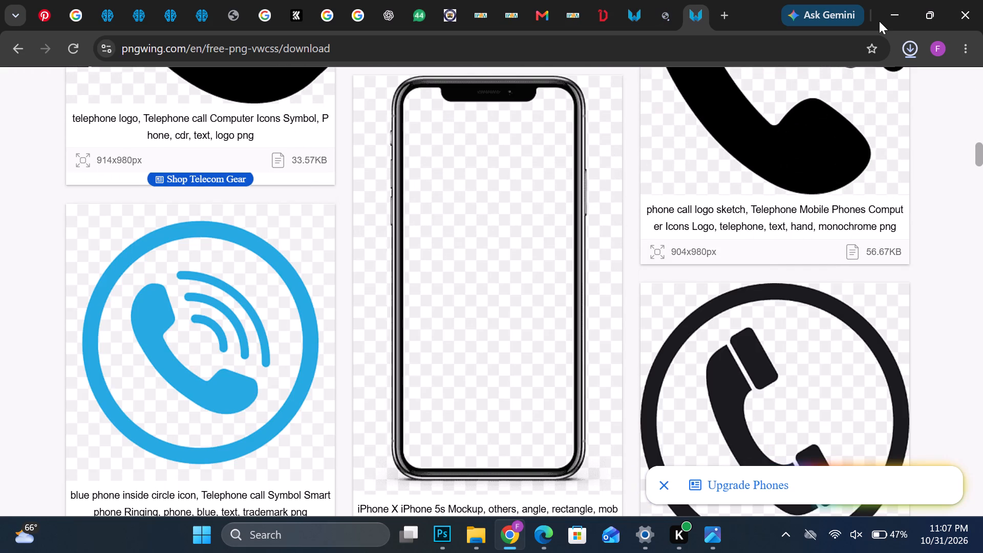
Switch back to Photoshop and place the downloaded pngwing.com (36) phone image from the Downloads folder into the Dropmtaani flyer.
left_click(894, 11)
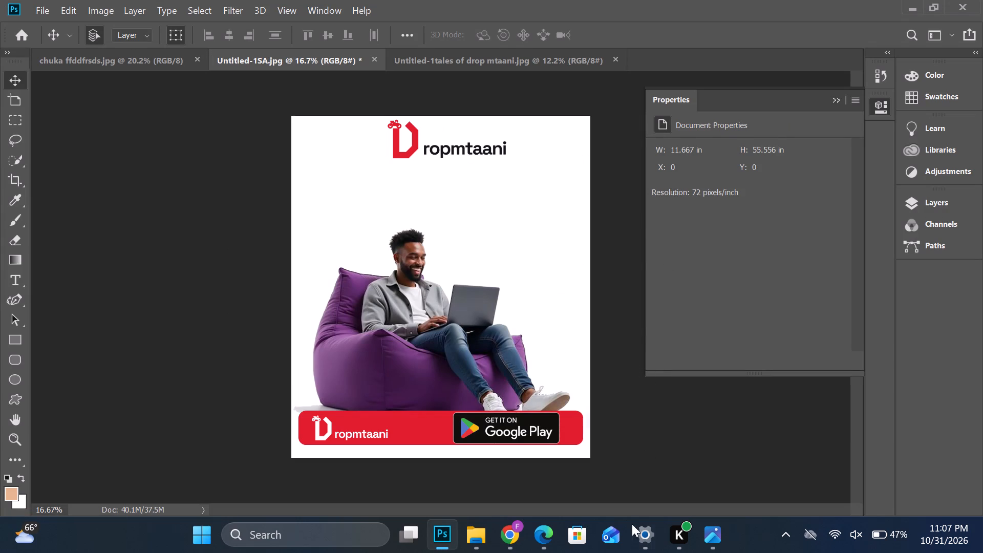
left_click(481, 537)
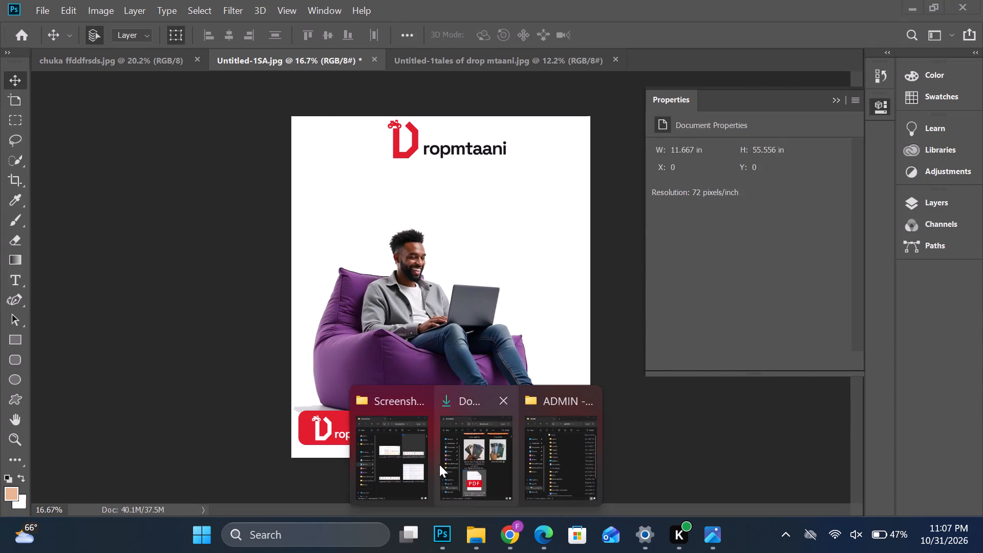
left_click(414, 470)
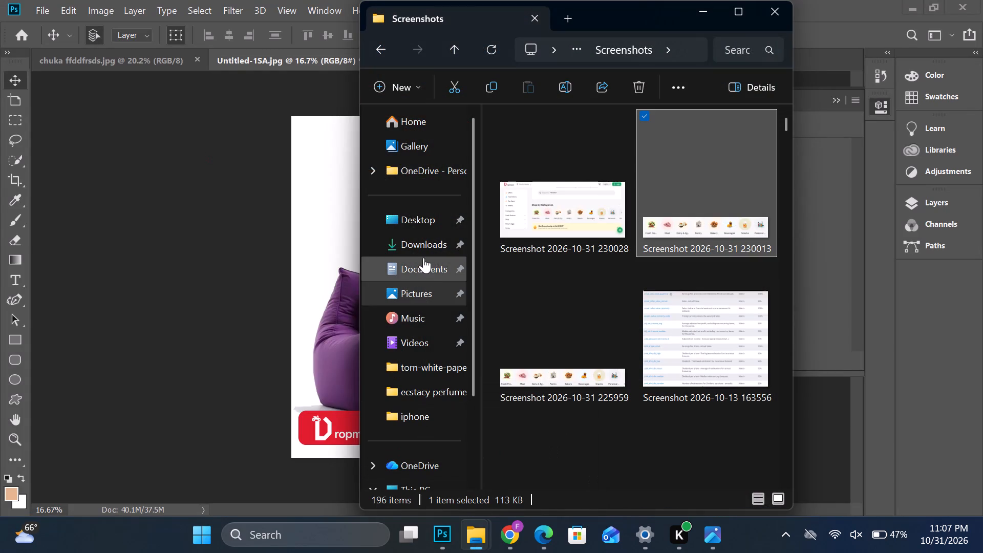
left_click(426, 248)
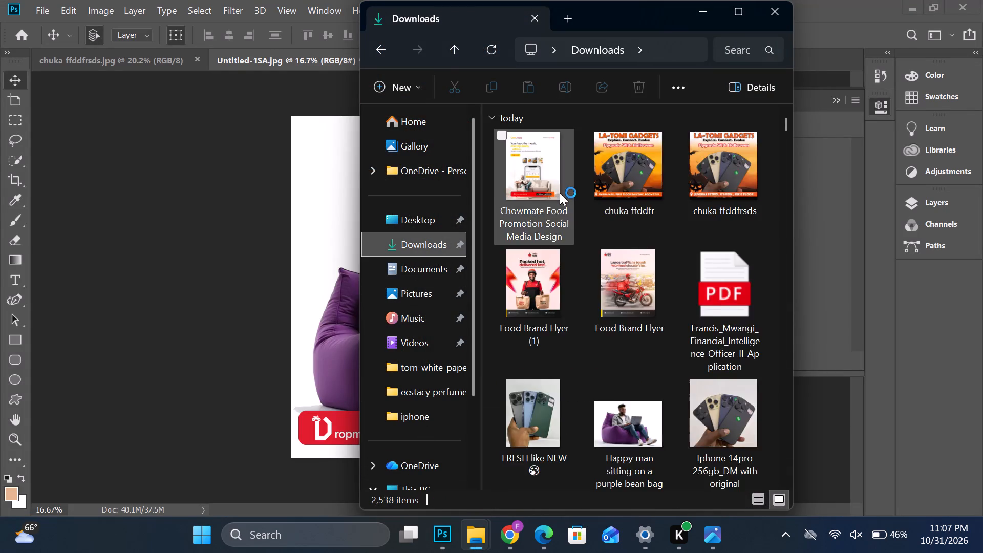
left_click(548, 172)
left_click_drag(543, 156, 355, 247)
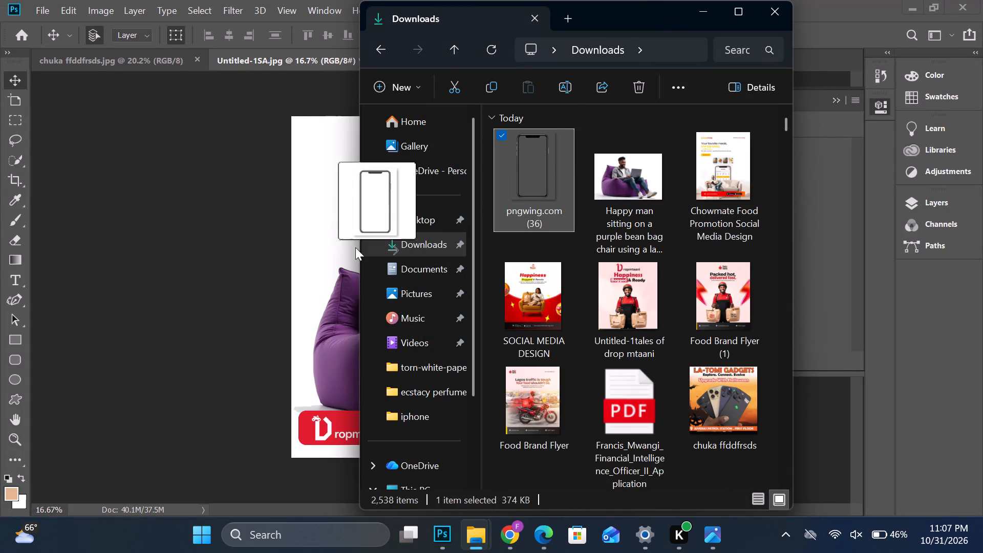
left_click_drag(355, 247, 325, 284)
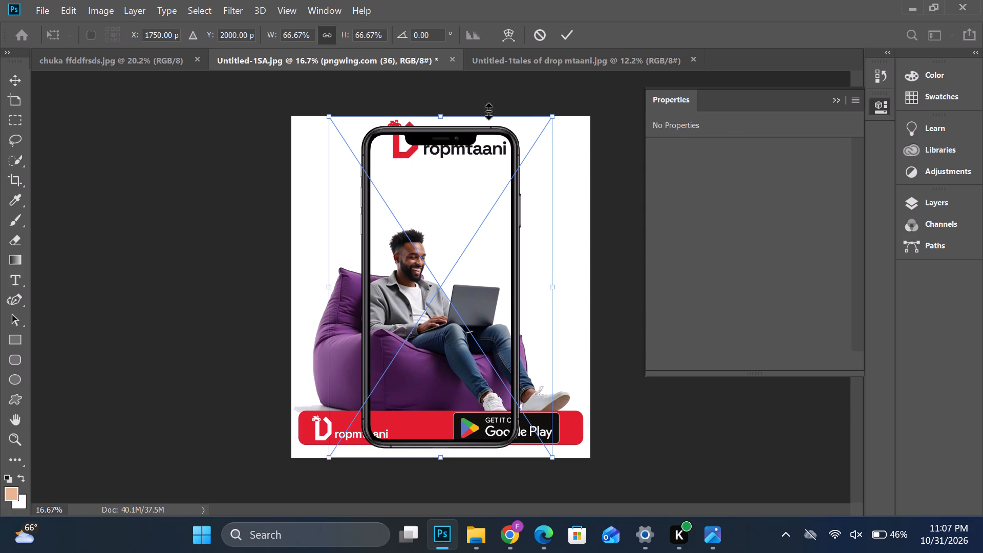
Scale the placed phone down proportionally to about 41% from its top edge and commit the placement.
left_click_drag(435, 117, 435, 250)
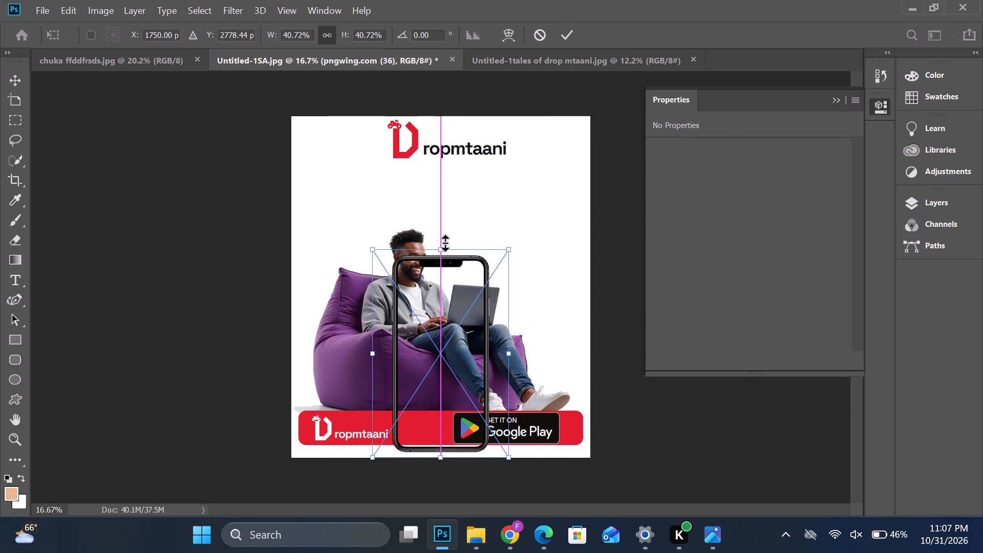
left_click(561, 33)
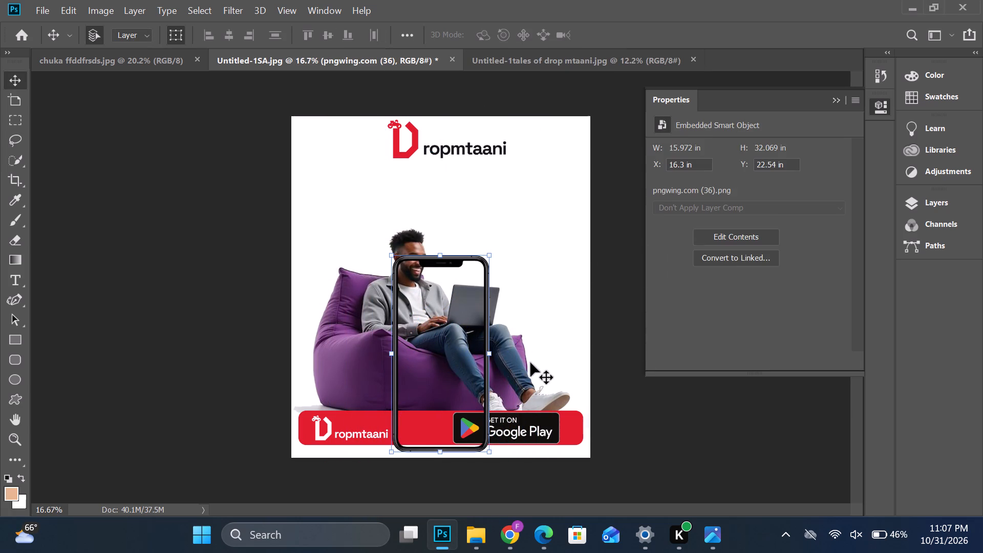
Move the pngwing.com (36) layer down the layer stack to just above the Background, behind the man and the footer.
left_click(936, 206)
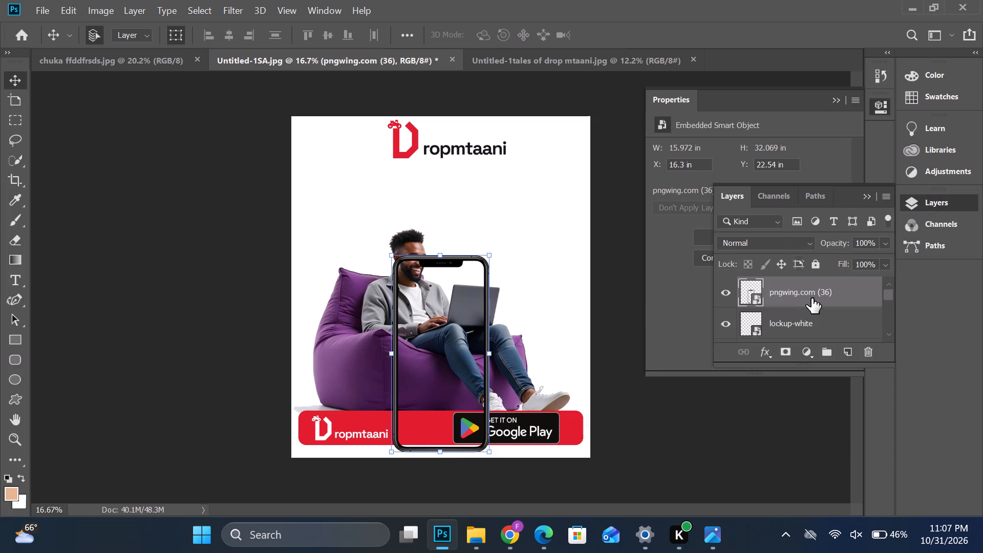
left_click_drag(811, 295, 797, 316)
left_click_drag(795, 299, 799, 345)
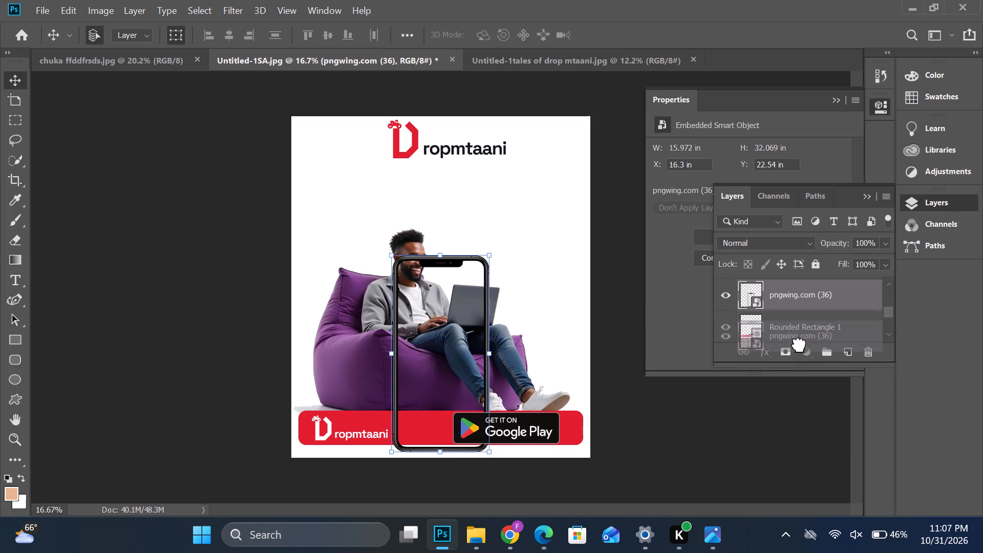
left_click_drag(799, 345, 794, 317)
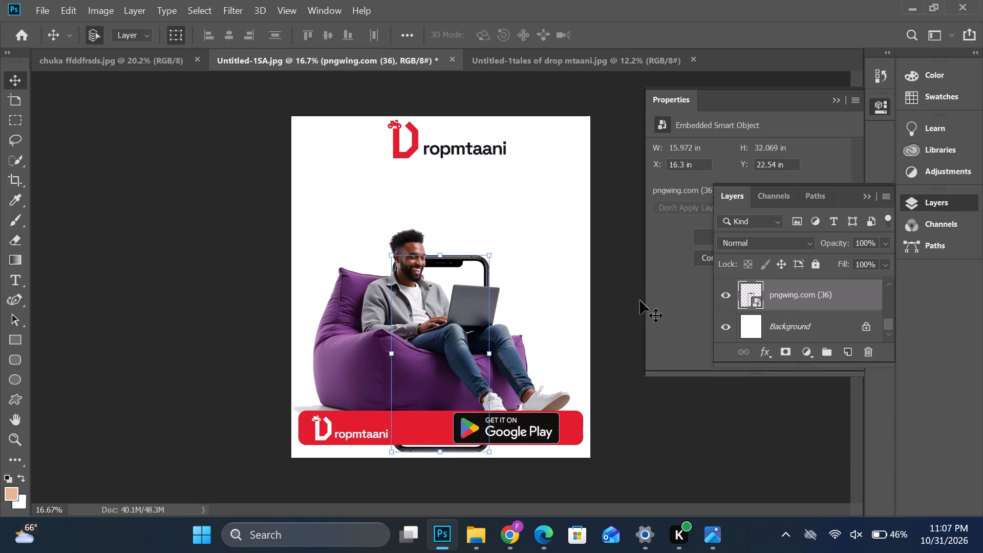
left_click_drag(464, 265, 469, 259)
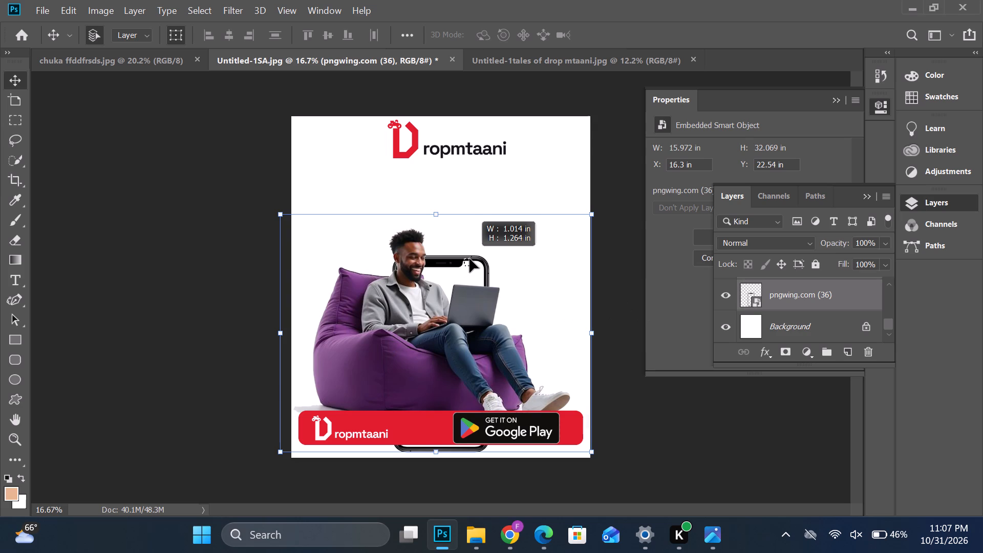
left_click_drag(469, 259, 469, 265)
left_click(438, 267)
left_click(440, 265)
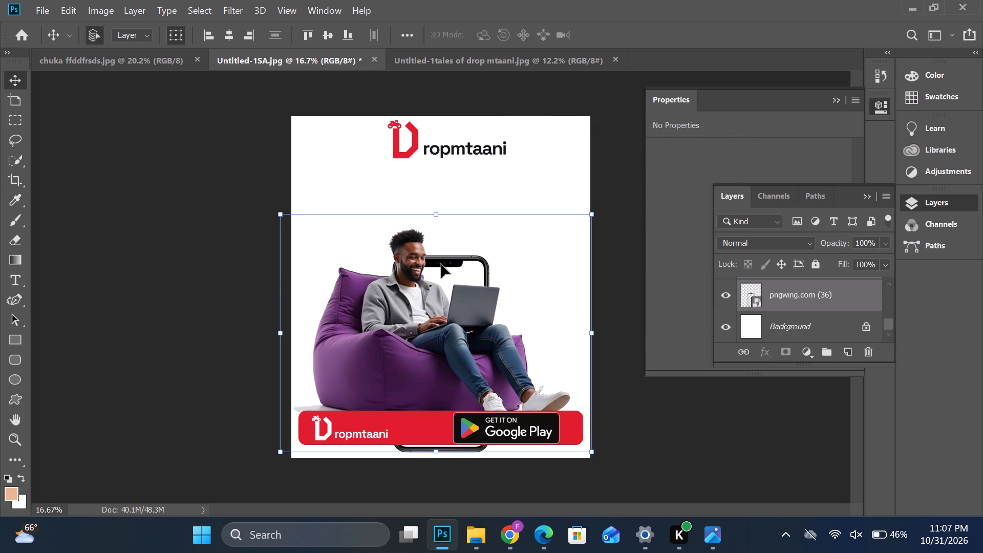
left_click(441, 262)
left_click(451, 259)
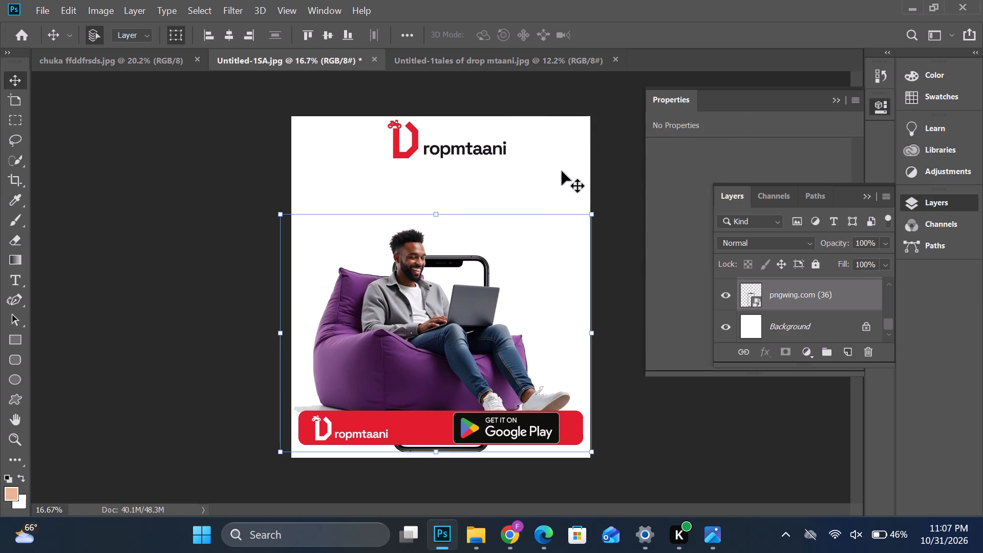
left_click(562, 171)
Move the phone up and right behind the man's laptop, centred at about X 2500, Y 2369 px, and commit the move.
left_click(447, 258)
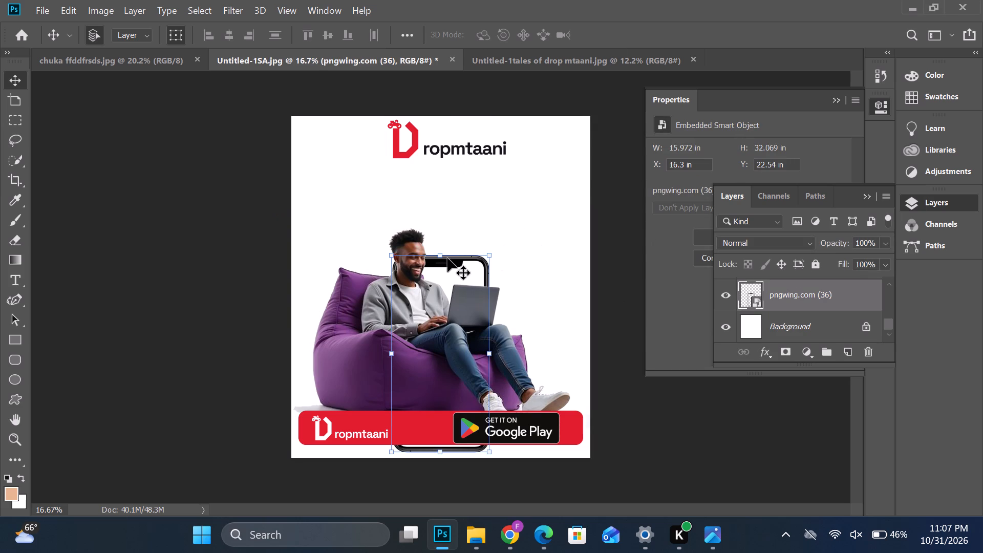
left_click_drag(447, 258, 452, 223)
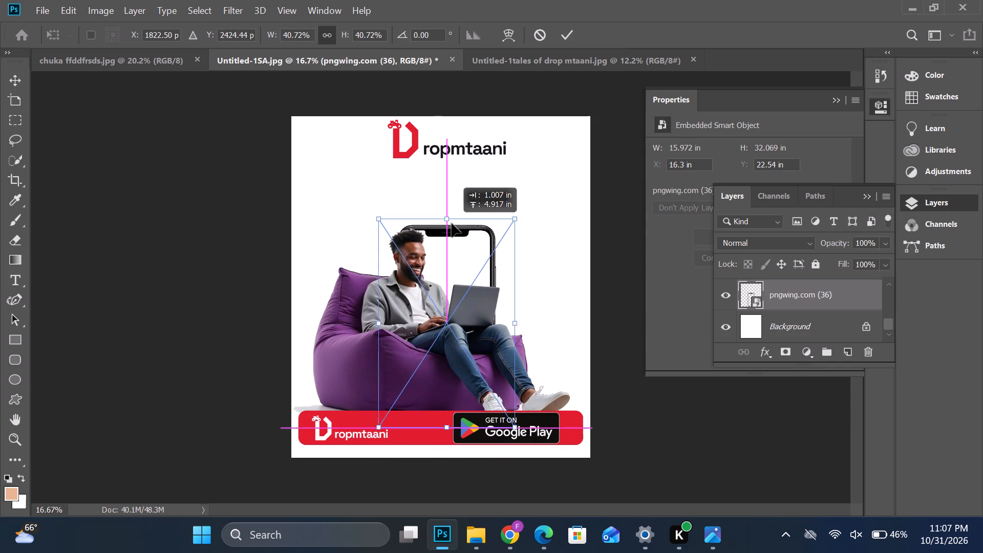
left_click_drag(452, 223, 479, 215)
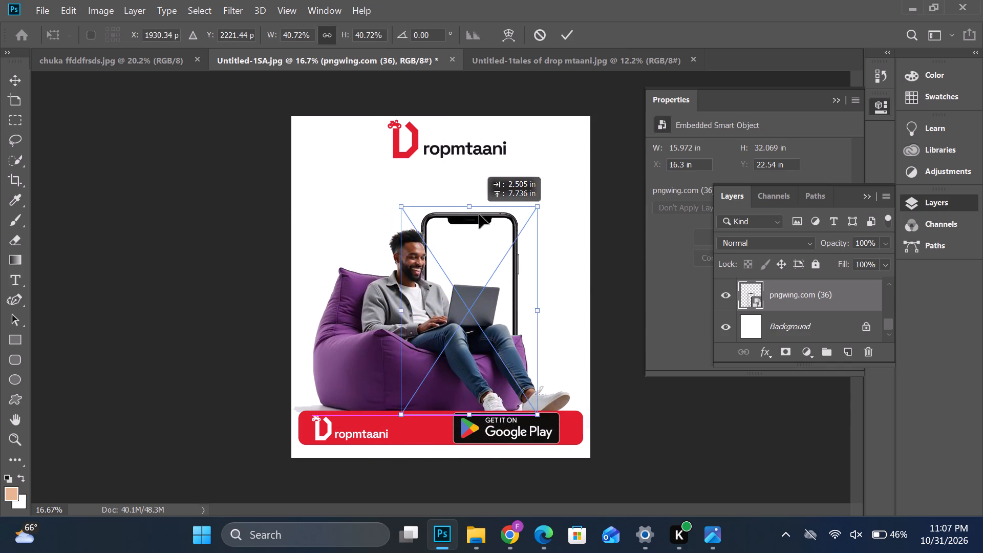
left_click_drag(479, 215, 502, 221)
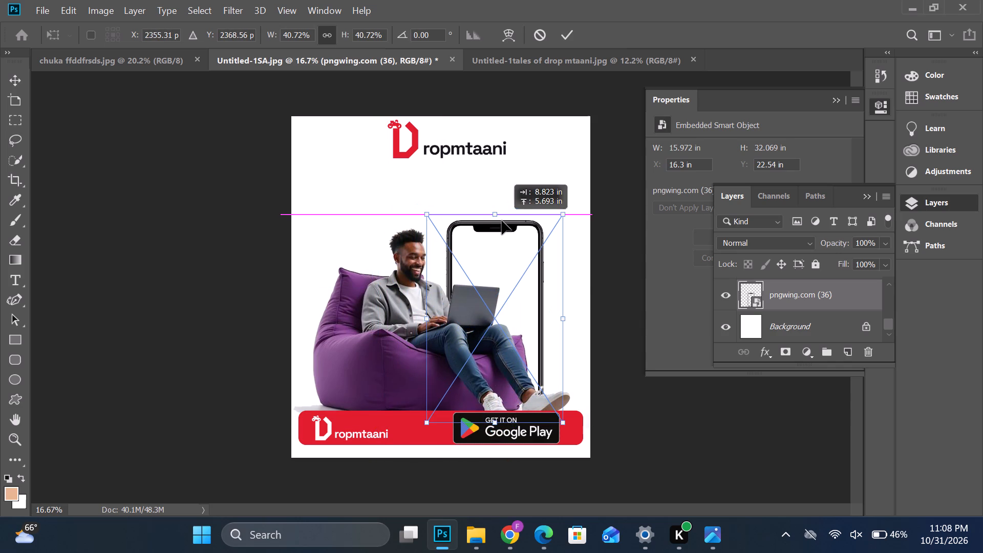
left_click_drag(502, 221, 507, 222)
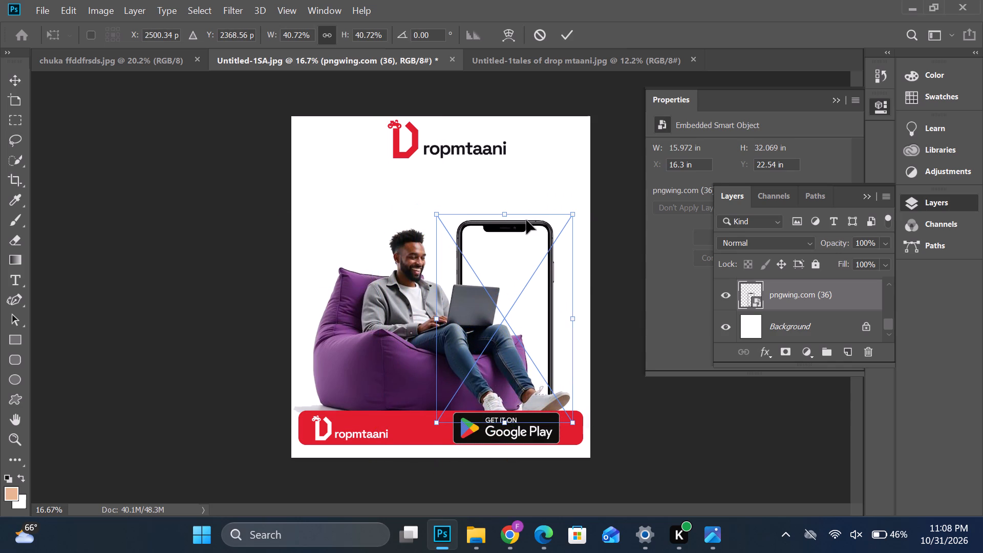
left_click(567, 32)
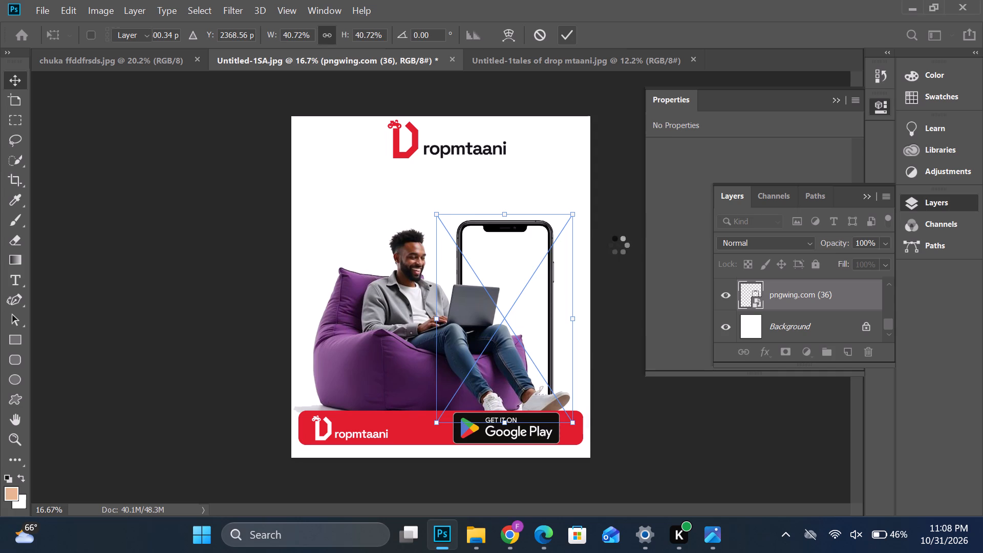
left_click(614, 248)
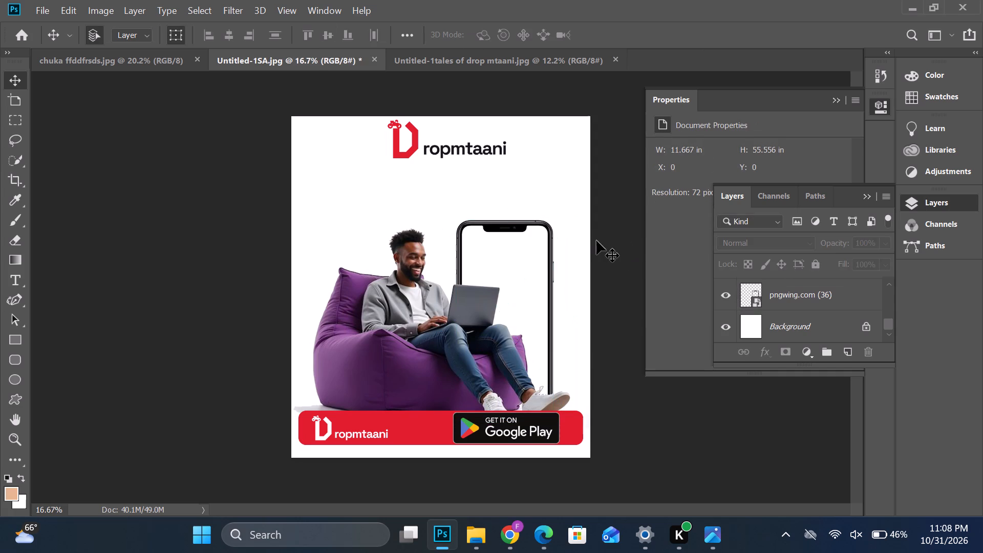
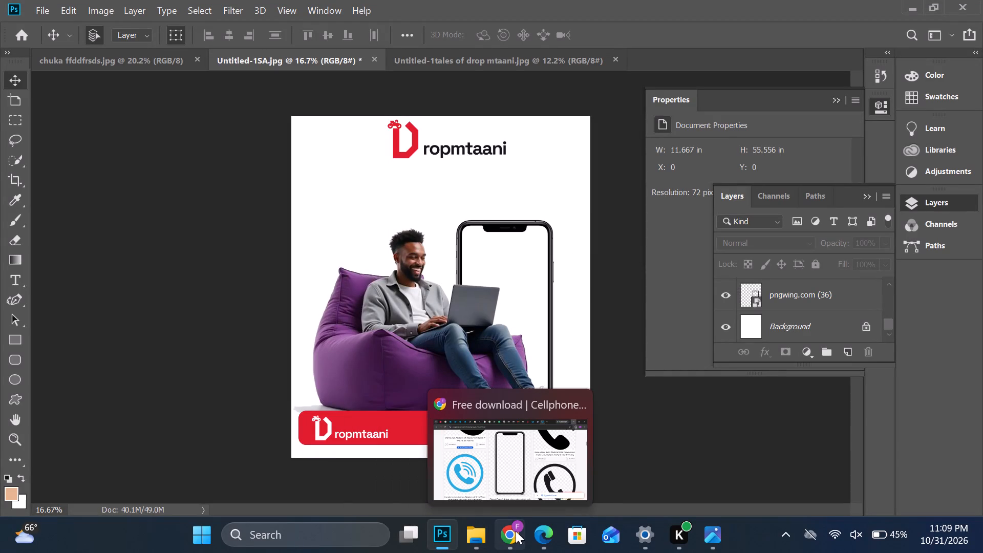
Switch to Chrome, examine the Chowmate pin and related flyers on Pinterest, including Hungry Express's food delivery flyer design, and return to Photoshop.
left_click(522, 531)
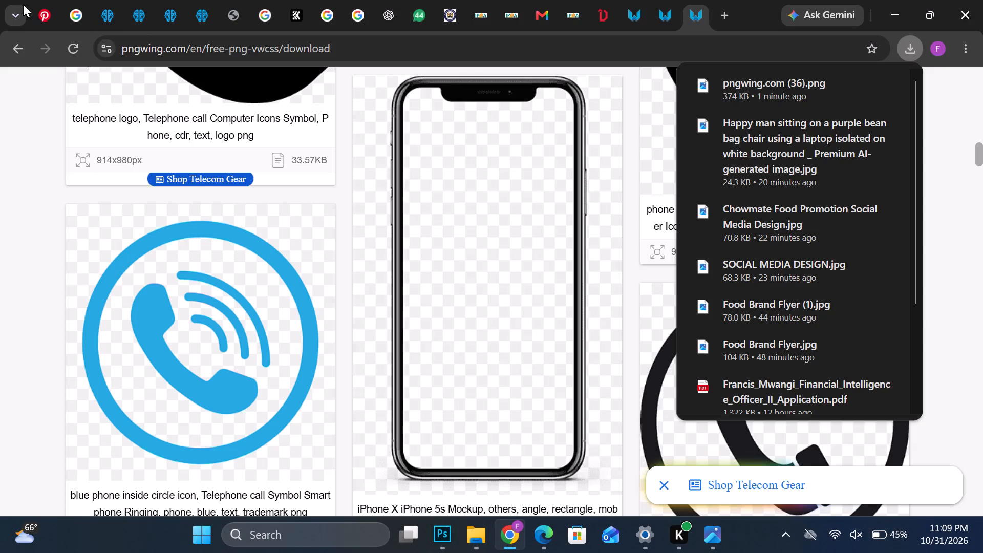
left_click(49, 12)
scroll(403, 418, "down", 1)
scroll(402, 419, "up", 2)
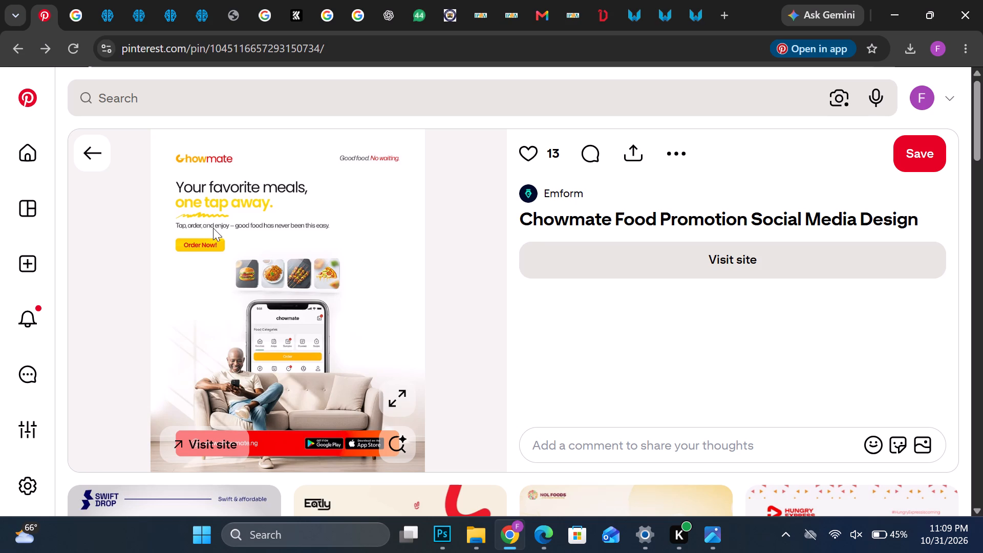
scroll(303, 225, "down", 4)
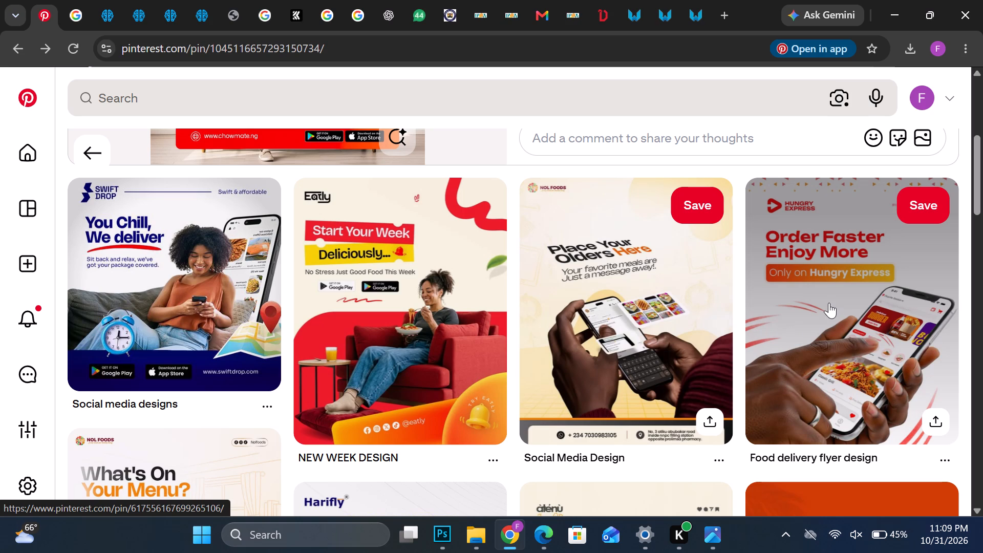
scroll(828, 303, "up", 2)
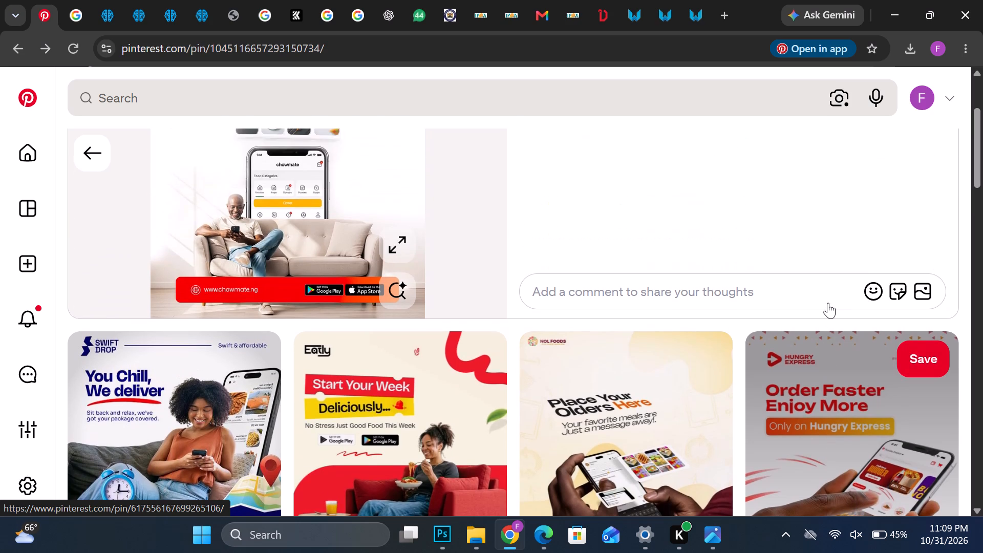
scroll(828, 303, "down", 2)
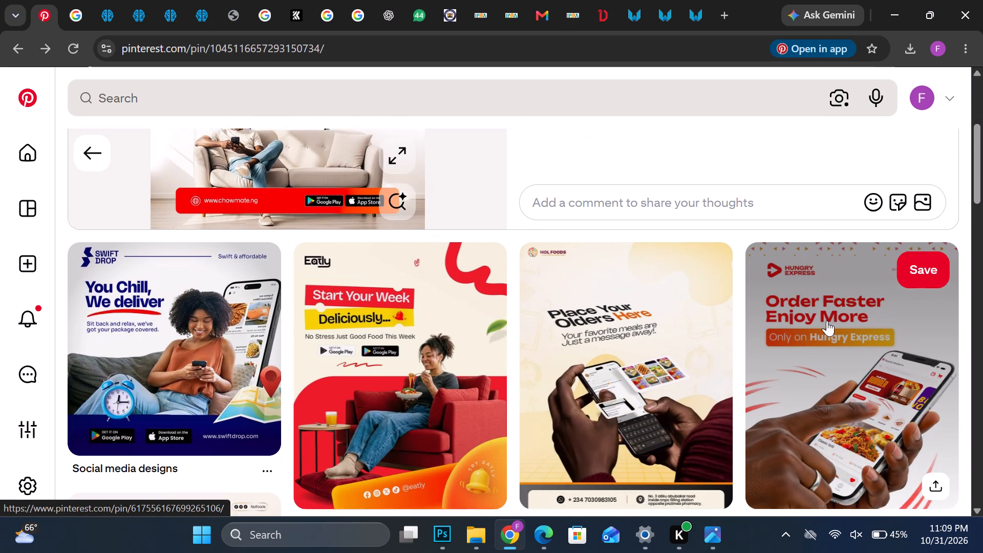
scroll(827, 321, "down", 1)
left_click(826, 321)
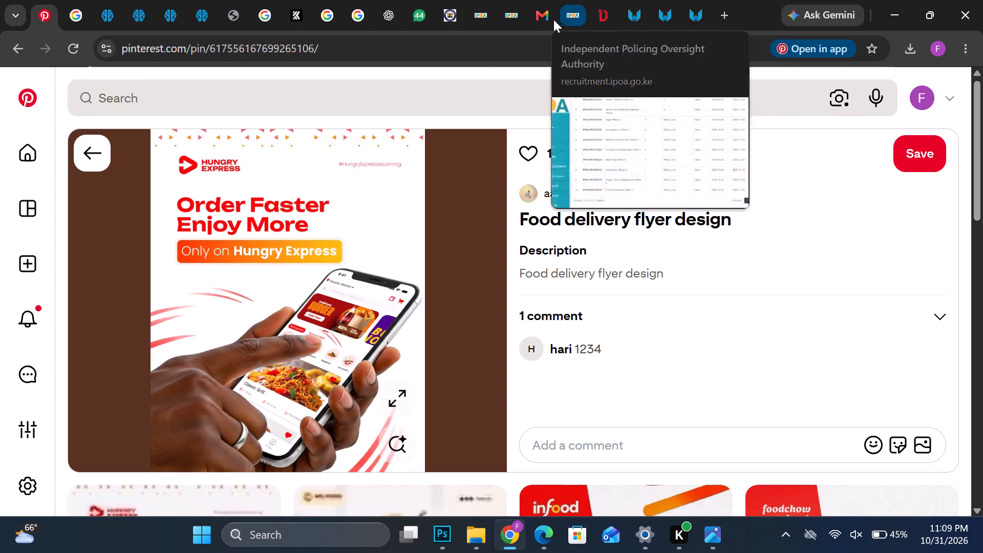
left_click(445, 535)
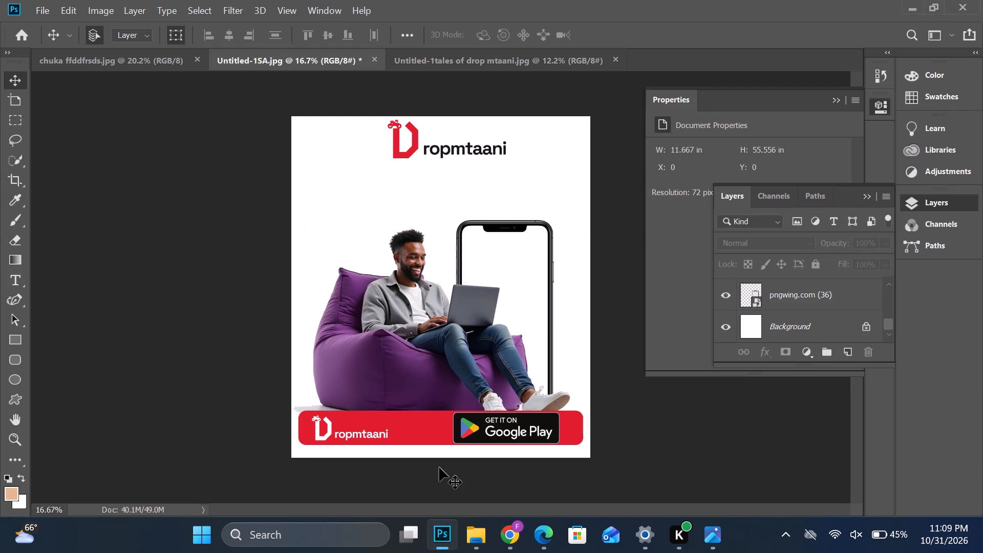
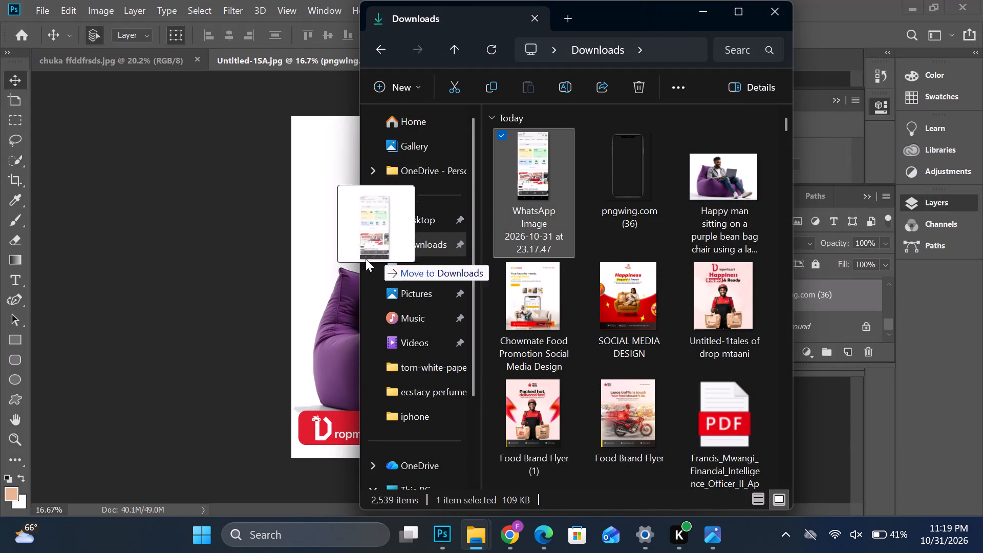
Place the WhatsApp app screenshot from Downloads over the phone, scale it proportionally to about 141%, centre it at Y about 2313 px, and commit.
left_click_drag(366, 259, 322, 274)
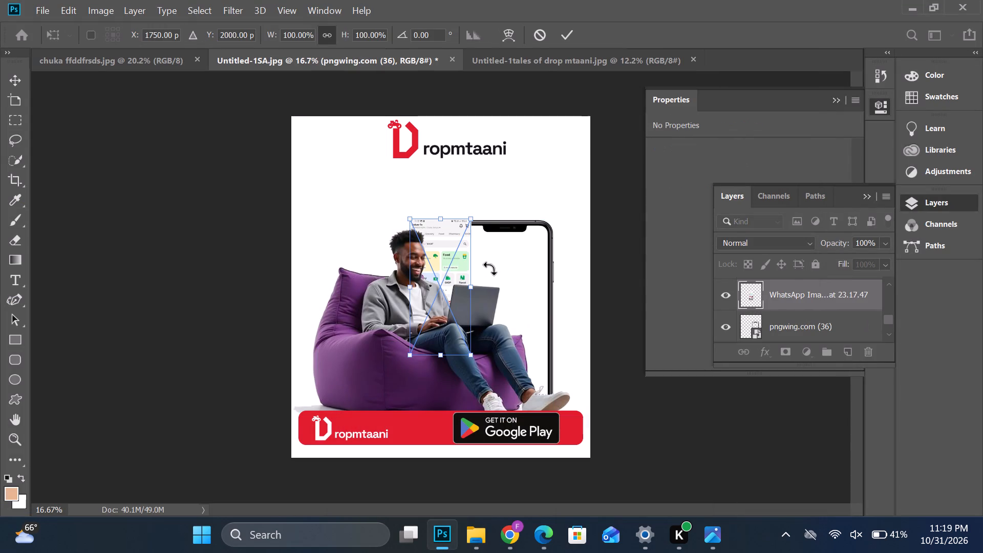
left_click_drag(447, 281, 509, 299)
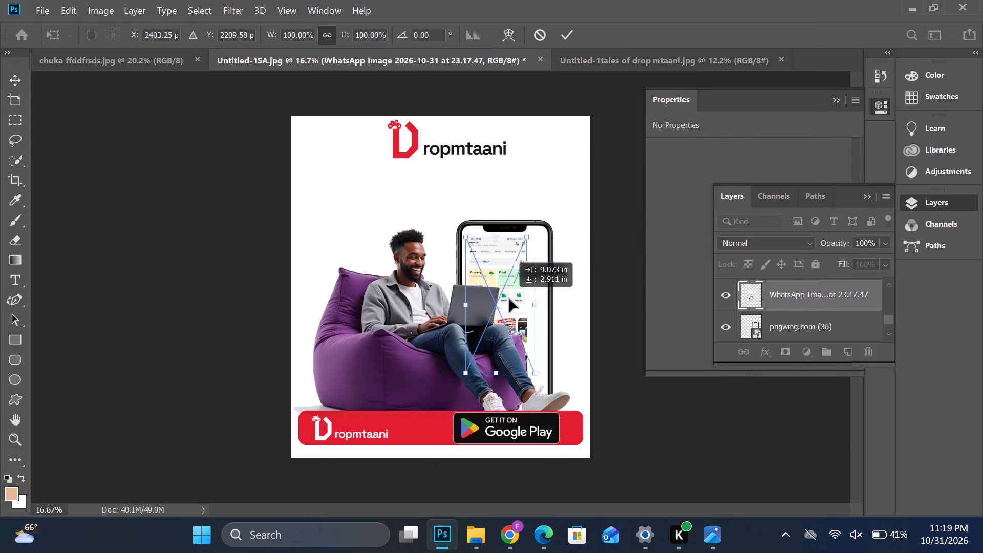
left_click_drag(509, 299, 518, 295)
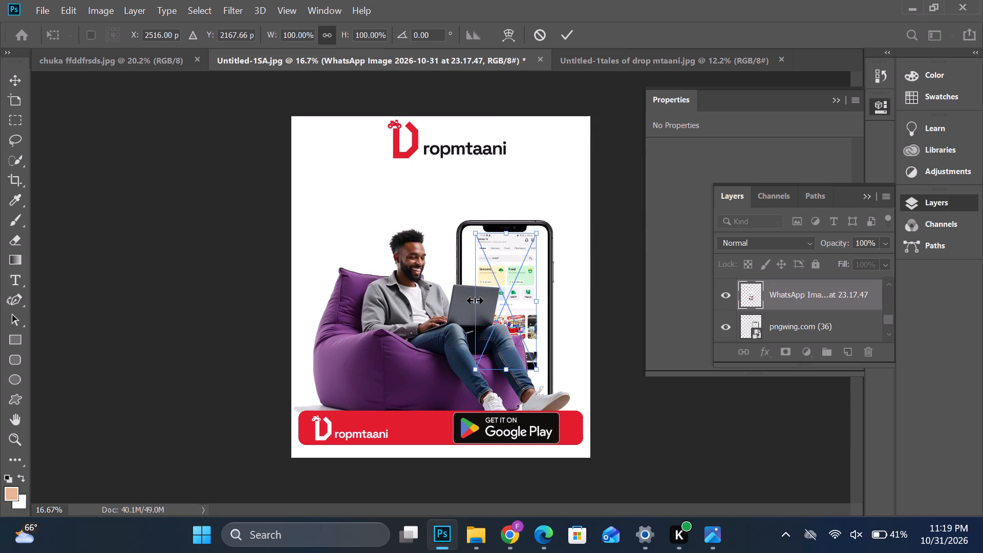
left_click_drag(475, 301, 461, 303)
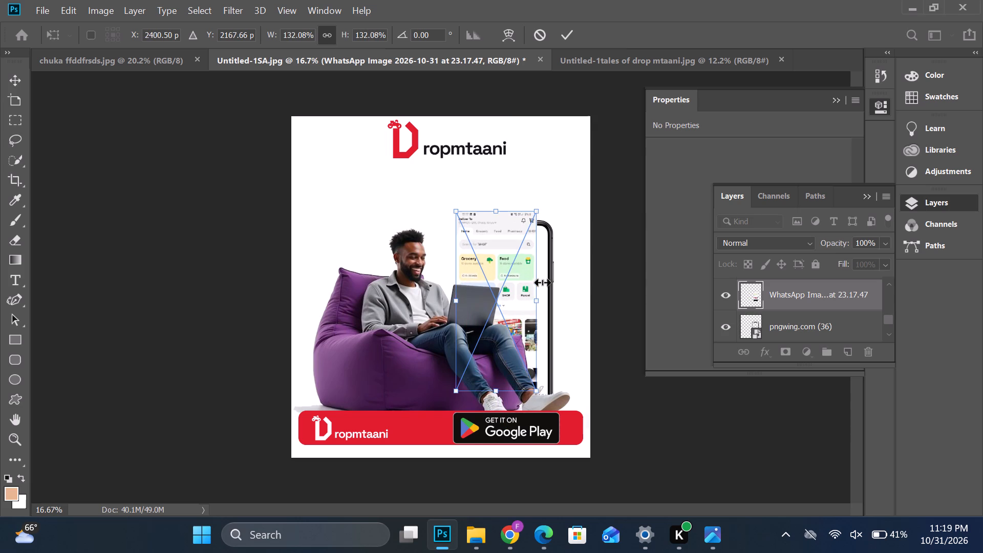
left_click_drag(540, 300, 546, 300)
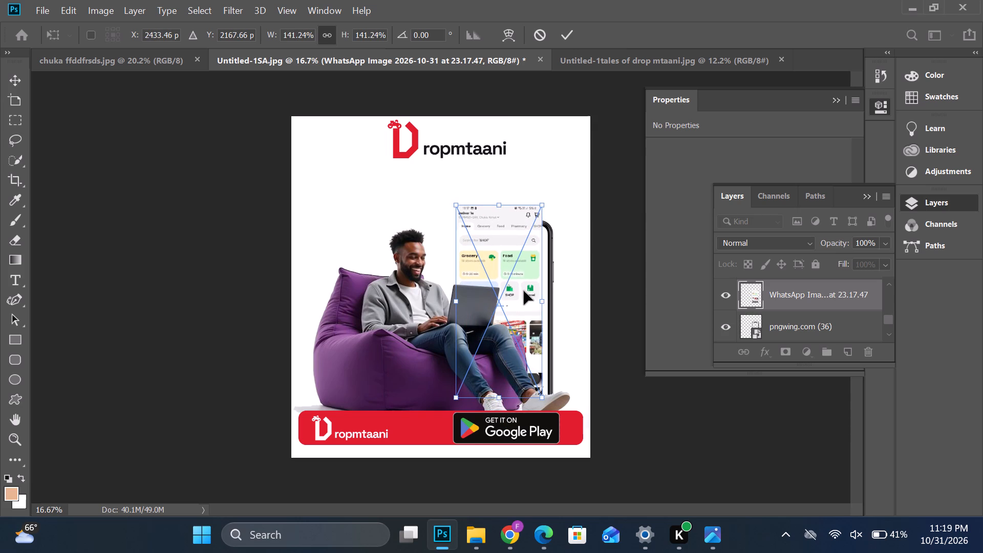
left_click_drag(524, 291, 529, 304)
left_click(812, 297)
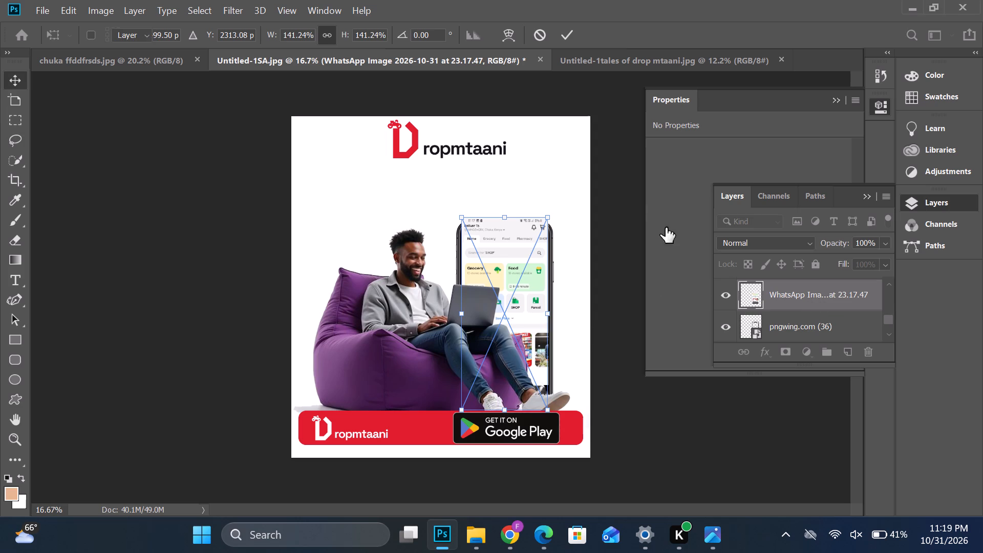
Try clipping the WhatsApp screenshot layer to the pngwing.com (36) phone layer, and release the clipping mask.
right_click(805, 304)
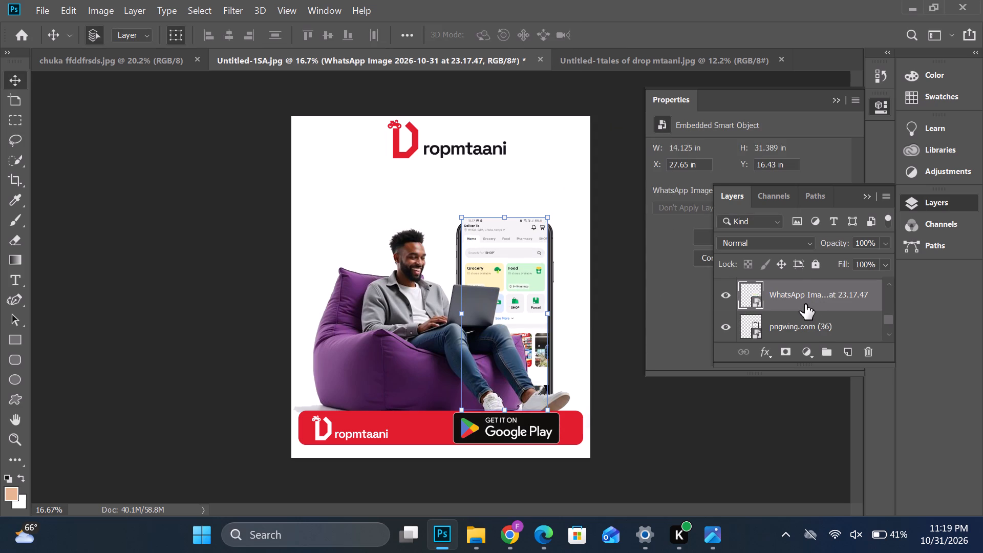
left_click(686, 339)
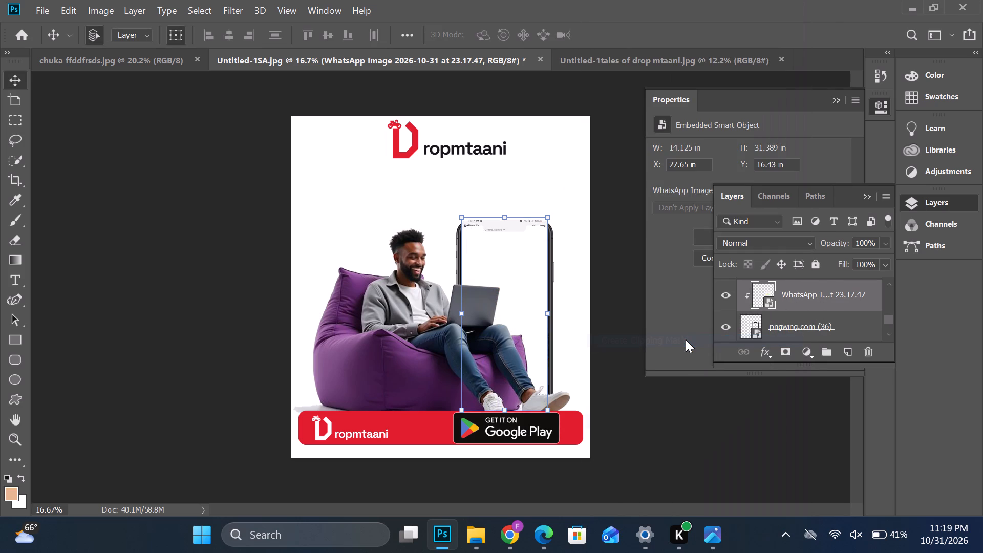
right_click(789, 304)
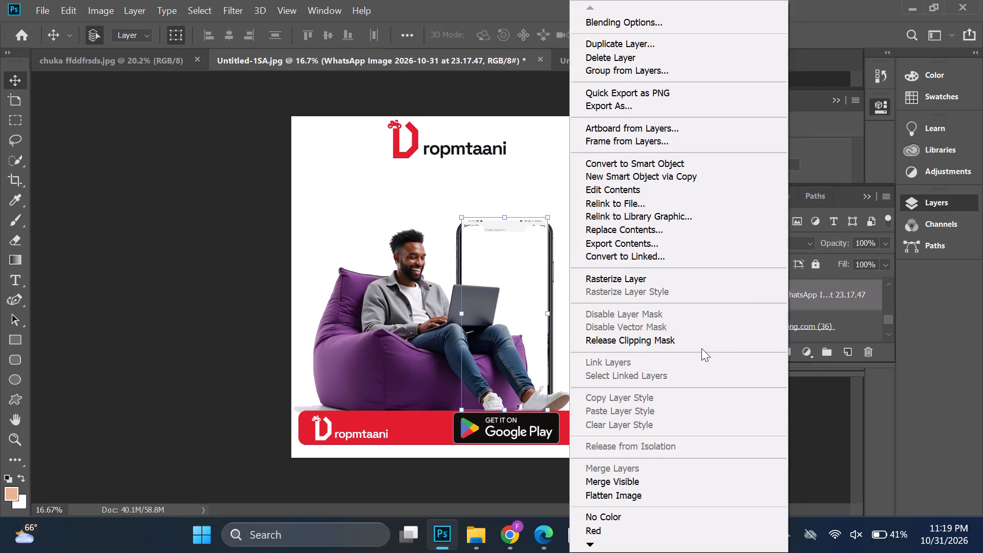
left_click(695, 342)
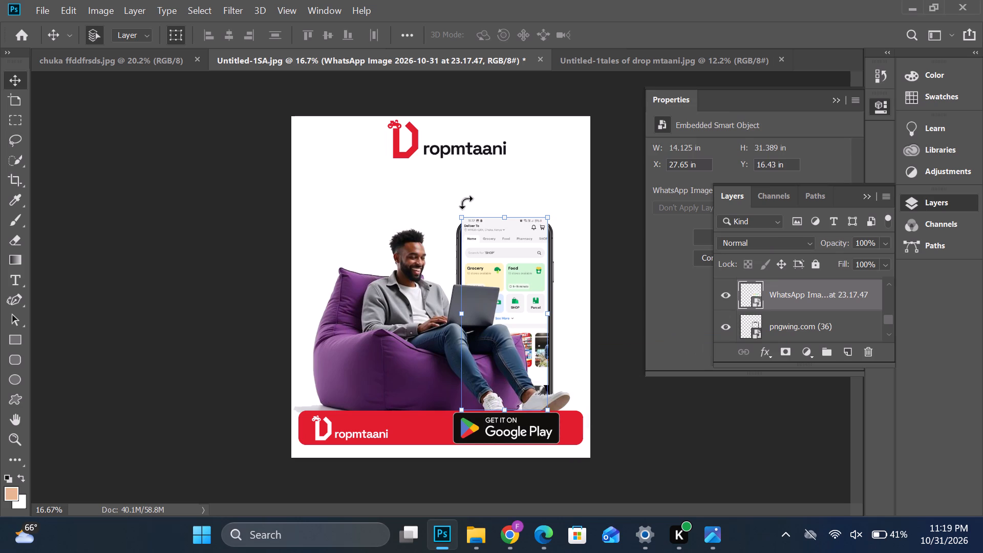
Nudge the app screenshot slightly down and right within the phone frame, to about X 27.88 in, Y 17.59 in.
left_click(463, 176)
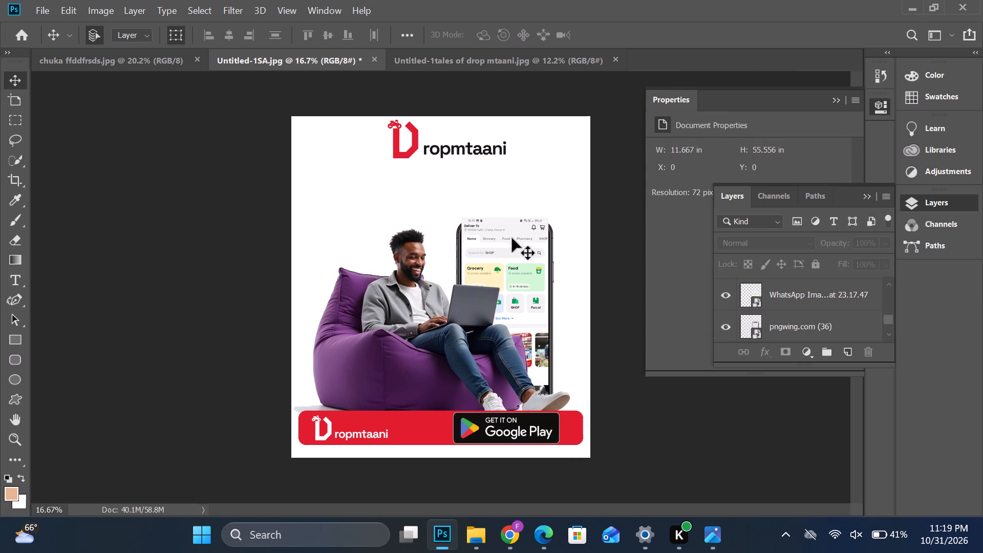
left_click_drag(507, 288, 509, 296)
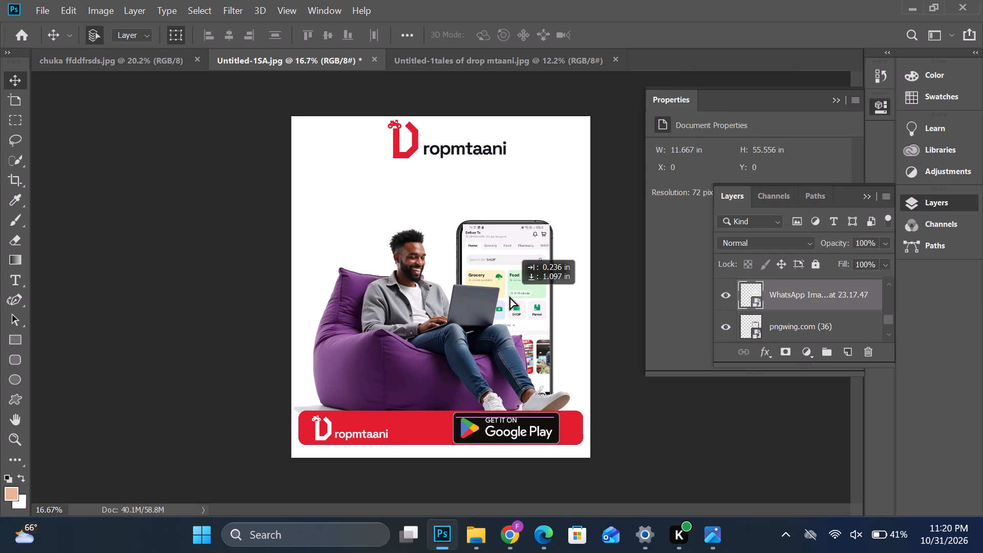
left_click_drag(509, 296, 509, 297)
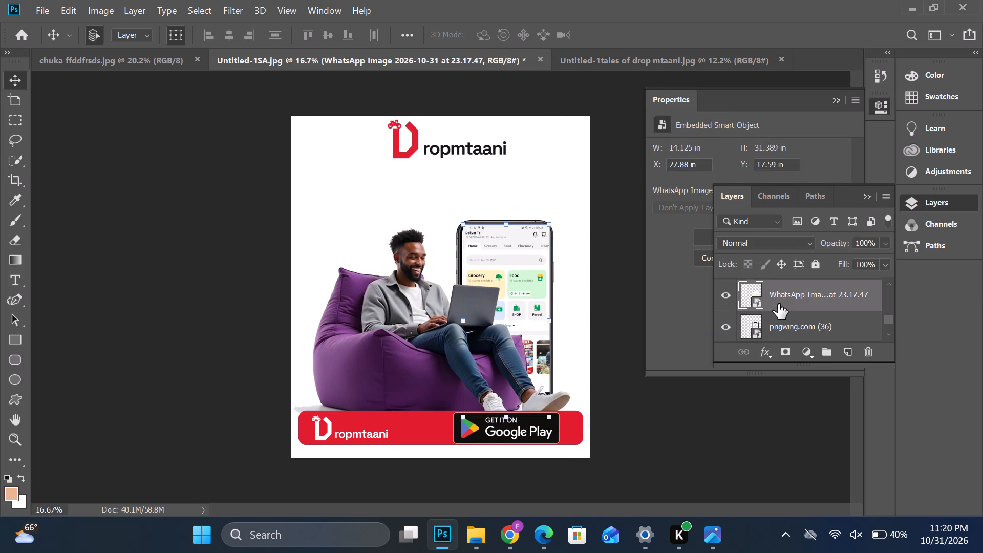
Reorder the WhatsApp Image screenshot layer beneath the pngwing.com (36) phone frame layer, directly above Background, and deselect it.
left_click_drag(778, 304, 766, 324)
left_click(600, 240)
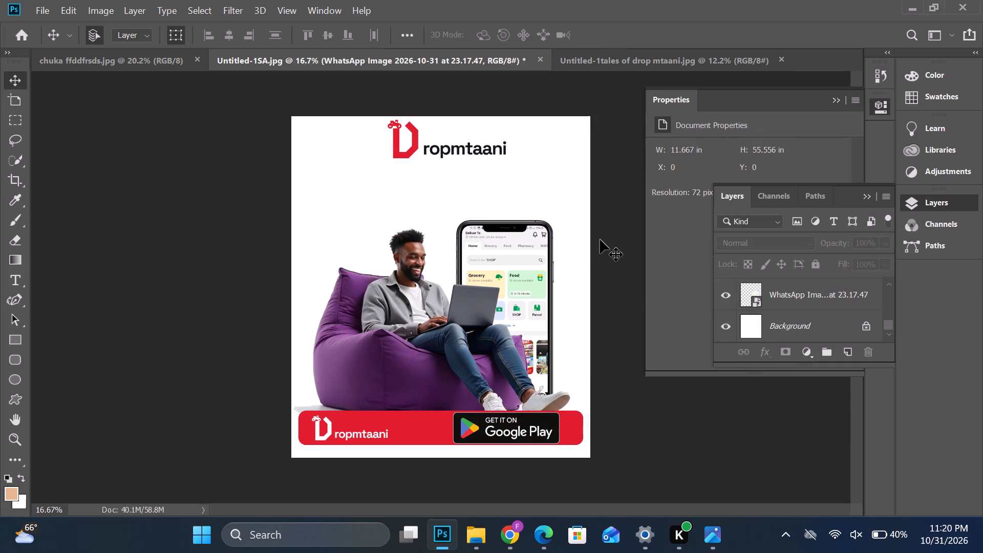